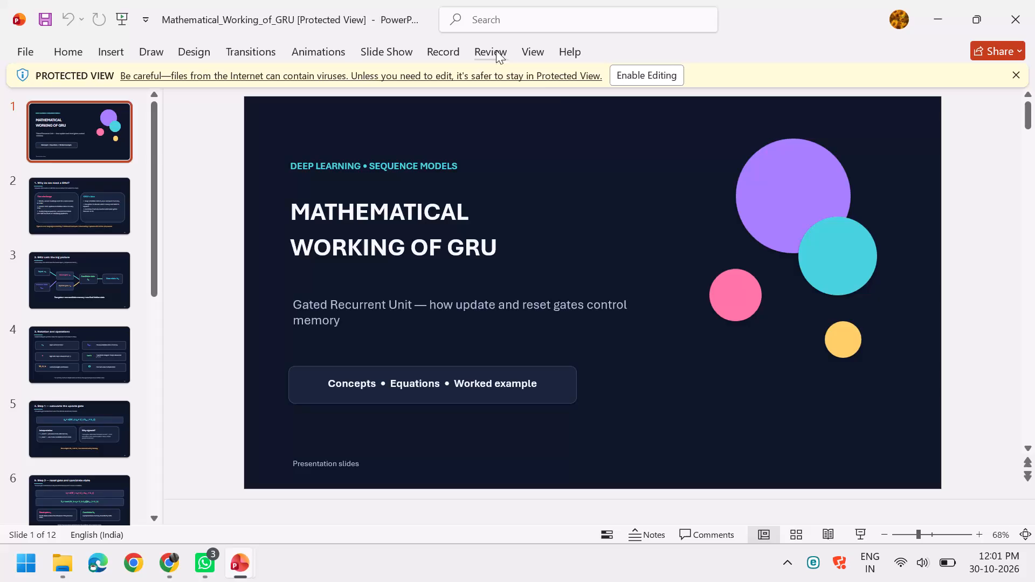
Enable editing of the protected GRU presentation.
{"action": "left_click", "coordinate": [653, 68]}
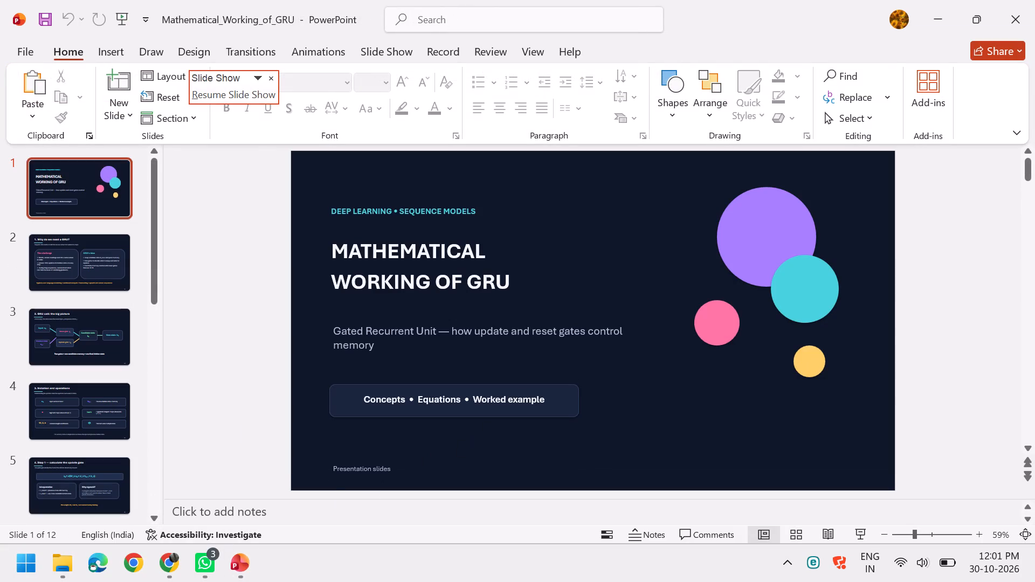
Replace the "Concepts • Equations • Worked example" text on the title slide with the label "NAME:".
{"action": "left_click", "coordinate": [547, 397]}
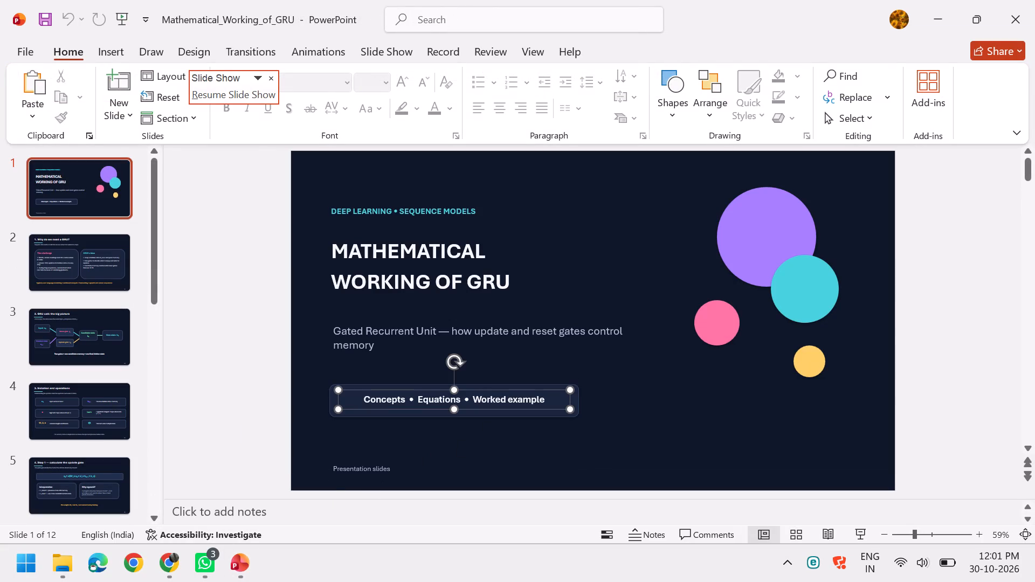
{"action": "left_click", "coordinate": [546, 406]}
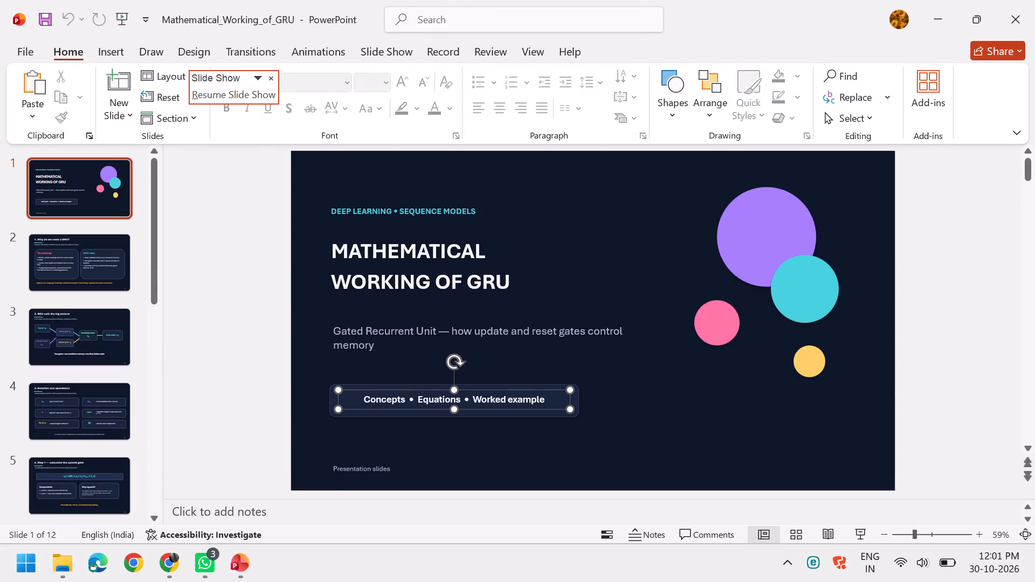
{"action": "left_click", "coordinate": [548, 405]}
{"action": "left_click", "coordinate": [545, 400]}
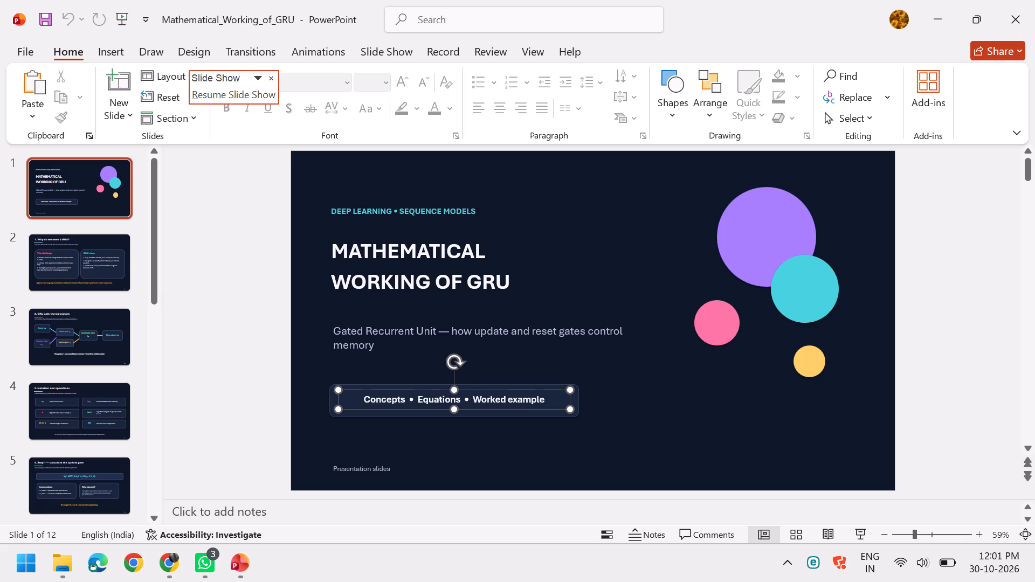
{"action": "left_click", "coordinate": [543, 401]}
{"action": "left_click", "coordinate": [543, 401]}
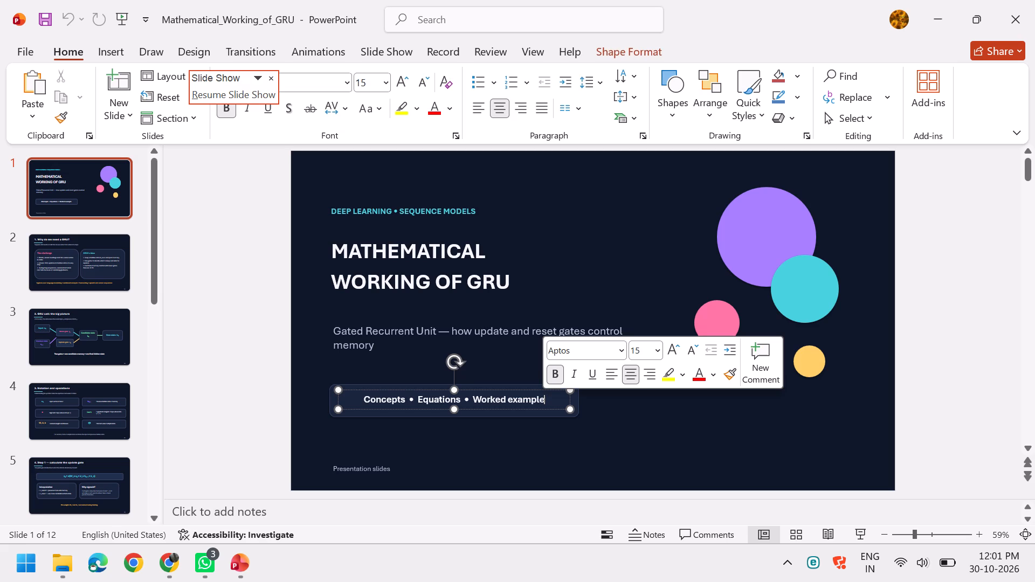
{"action": "key", "text": "BackSpace"}
{"action": "key", "text": "BackSpace"}
{"action": "key", "text": "BackSpace"}
{"action": "key", "text": "BackSpace"}
{"action": "key", "text": "BackSpace"}
{"action": "key", "text": "BackSpace"}
{"action": "key", "text": "BackSpace"}
{"action": "key", "text": "BackSpace"}
{"action": "key", "text": "BackSpace"}
{"action": "key", "text": "BackSpace"}
{"action": "key", "text": "BackSpace"}
{"action": "key", "text": "BackSpace"}
{"action": "key", "text": "BackSpace"}
{"action": "key", "text": "BackSpace"}
{"action": "key", "text": "BackSpace"}
{"action": "key", "text": "BackSpace"}
{"action": "key", "text": "BackSpace"}
{"action": "key", "text": "BackSpace"}
{"action": "key", "text": "BackSpace"}
{"action": "key", "text": "BackSpace"}
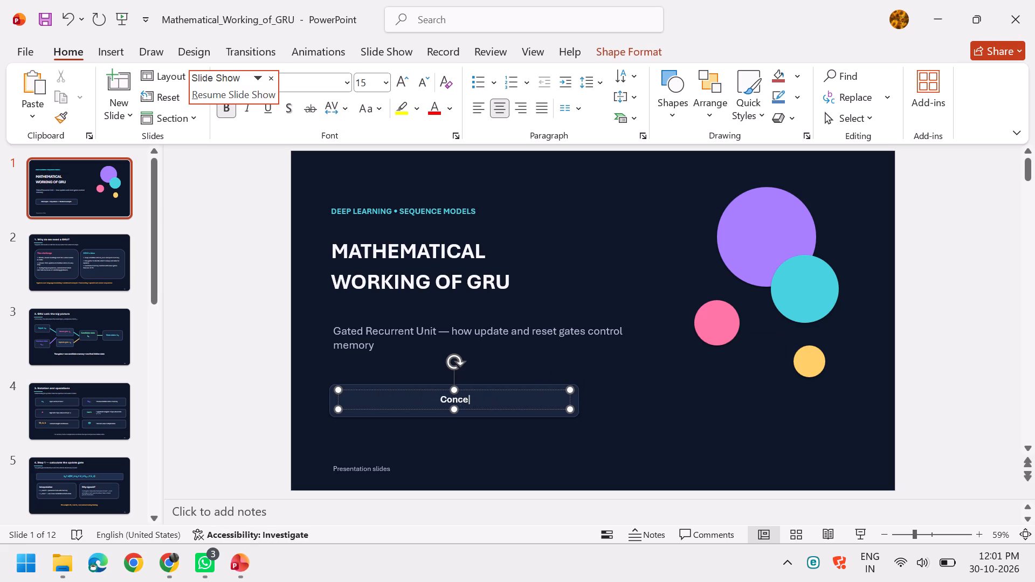
{"action": "key", "text": "BackSpace"}
{"action": "key", "text": "BackSpace"}
{"action": "key", "text": "BackSpace"}
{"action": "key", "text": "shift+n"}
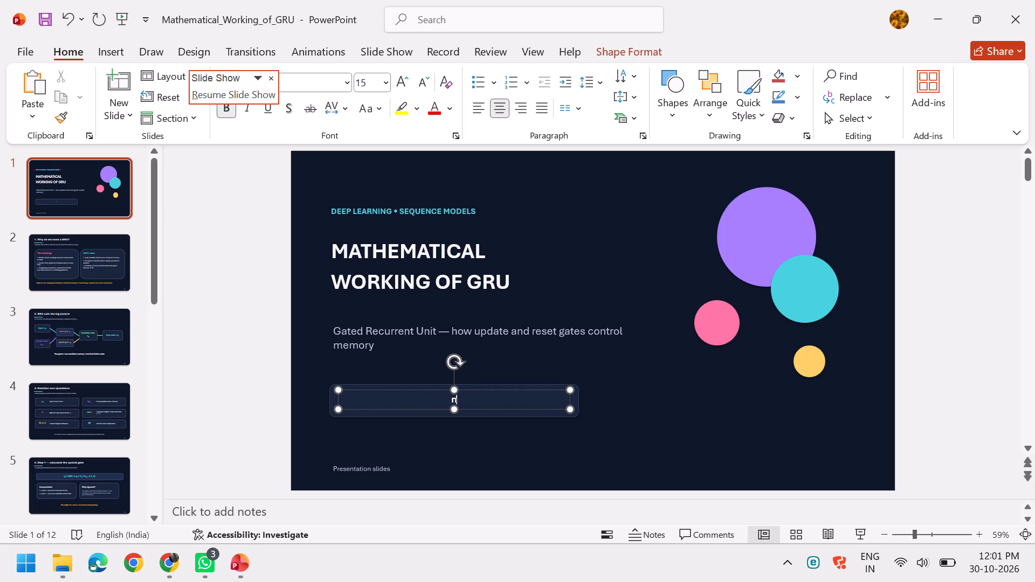
{"action": "key", "text": "BackSpace"}
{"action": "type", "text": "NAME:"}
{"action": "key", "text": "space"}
Enlarge the rounded rectangle behind the NAME label, making it taller and wider to hold several lines.
{"action": "left_click", "coordinate": [578, 414]}
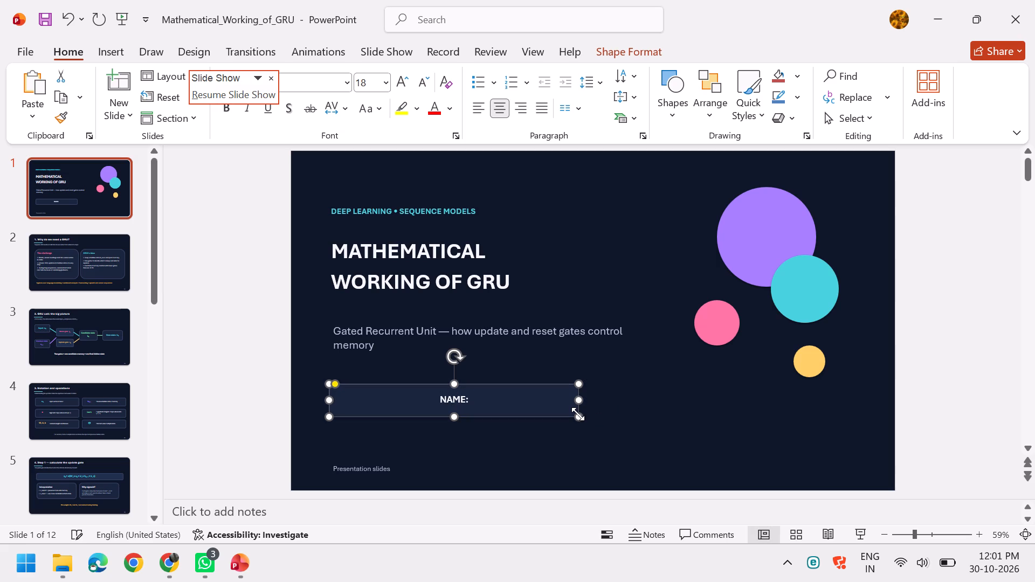
{"action": "left_click_drag", "start_coordinate": [576, 417], "coordinate": [584, 452]}
{"action": "left_click_drag", "start_coordinate": [582, 418], "coordinate": [710, 409]}
Enter the student's full name in capitals after the NAME label.
{"action": "left_click", "coordinate": [487, 401]}
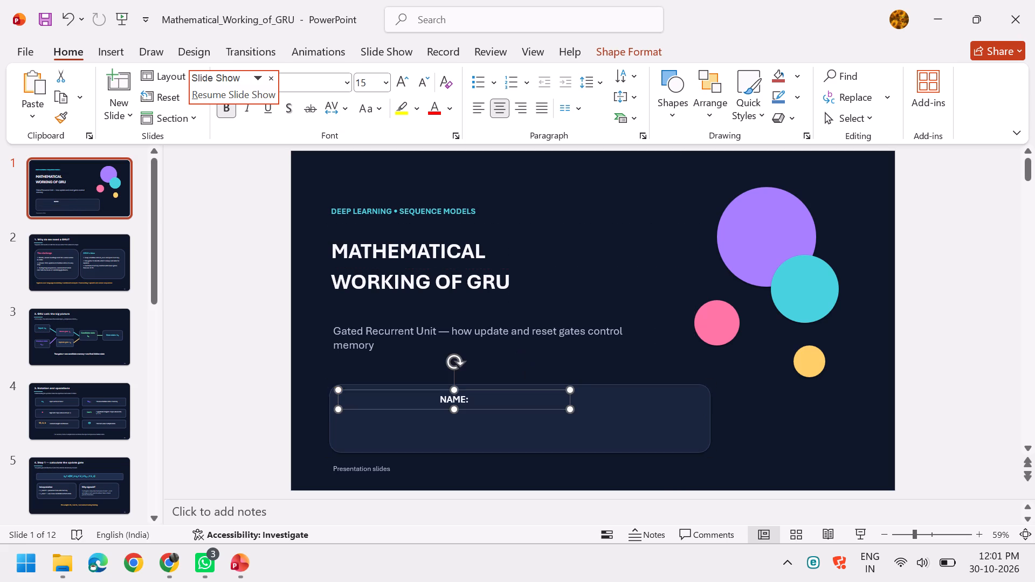
{"action": "left_click", "coordinate": [474, 400]}
{"action": "double_click", "coordinate": [467, 400]}
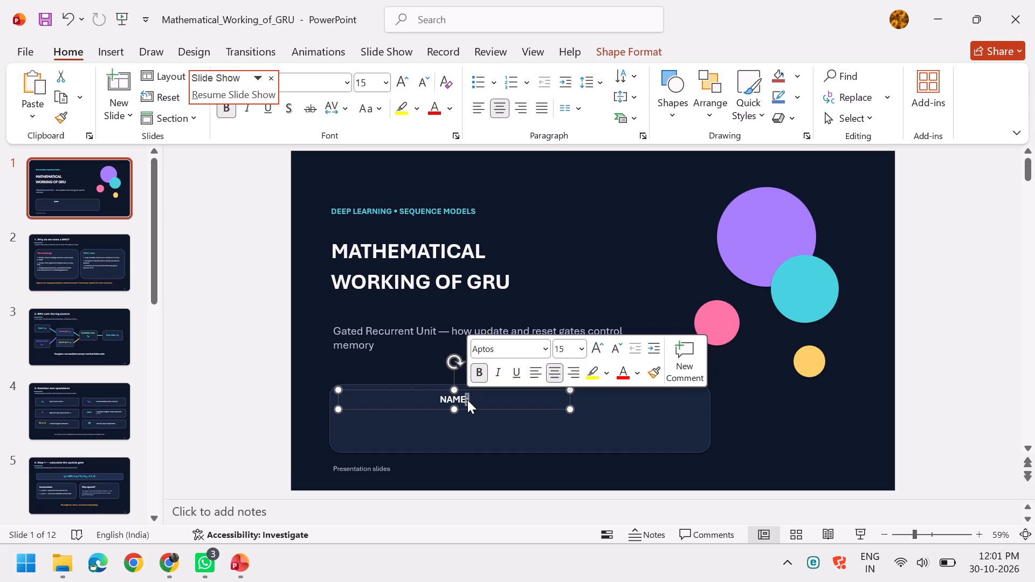
{"action": "left_click", "coordinate": [472, 399]}
{"action": "left_click", "coordinate": [472, 399]}
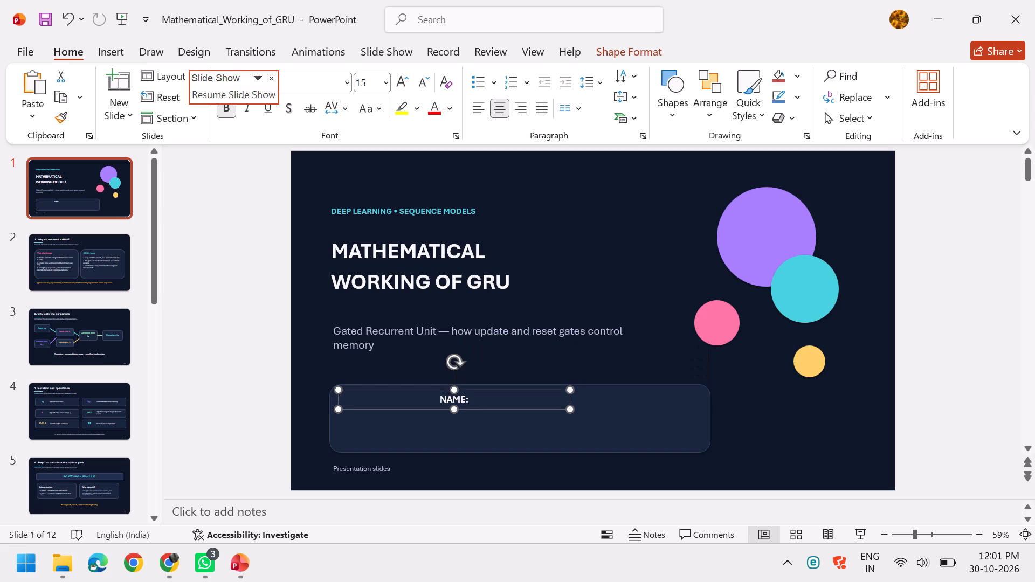
{"action": "left_click", "coordinate": [469, 402]}
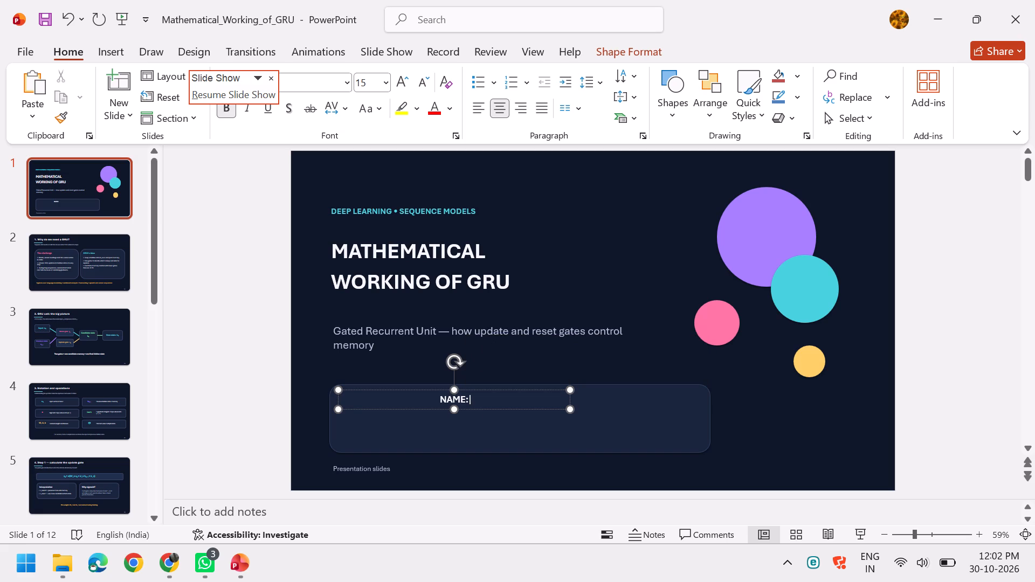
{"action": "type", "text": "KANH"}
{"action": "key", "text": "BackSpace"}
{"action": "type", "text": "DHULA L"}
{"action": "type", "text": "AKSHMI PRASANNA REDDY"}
Add a "ROLL NO:" line with the student's roll number and a "DRIVE LINK:" line below the name.
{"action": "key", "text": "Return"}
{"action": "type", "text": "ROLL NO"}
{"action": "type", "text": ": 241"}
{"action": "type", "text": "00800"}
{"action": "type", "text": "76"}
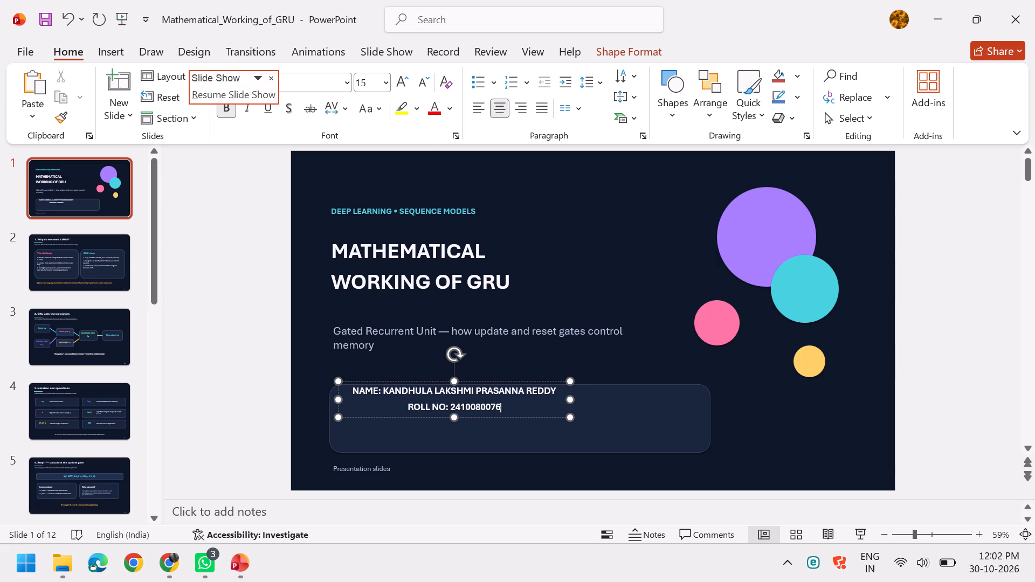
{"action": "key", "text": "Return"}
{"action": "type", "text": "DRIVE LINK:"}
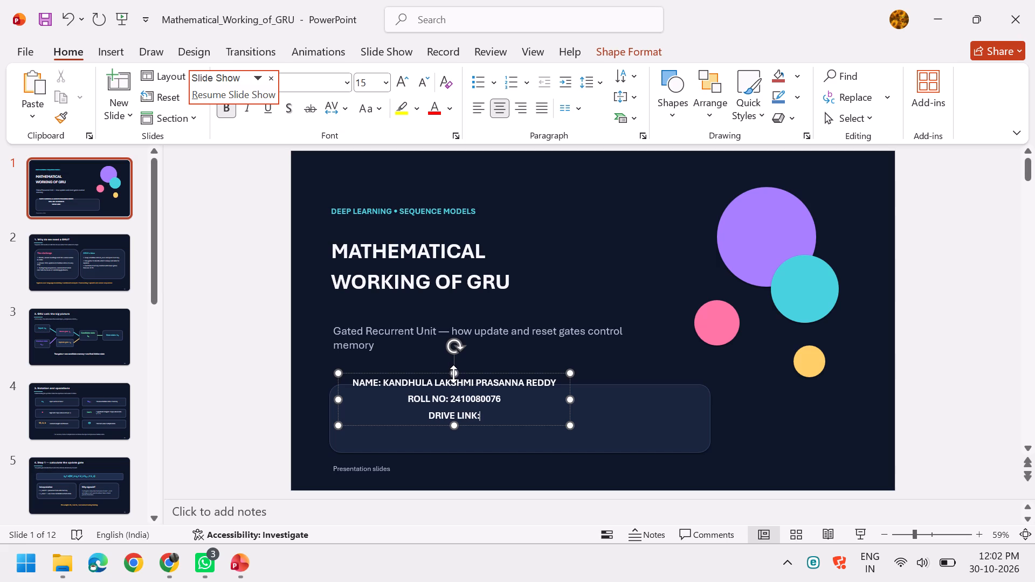
Move the student details text box down so all three lines sit inside the rounded rectangle.
{"action": "left_click_drag", "start_coordinate": [452, 373], "coordinate": [453, 399]}
{"action": "left_click_drag", "start_coordinate": [443, 423], "coordinate": [463, 437]}
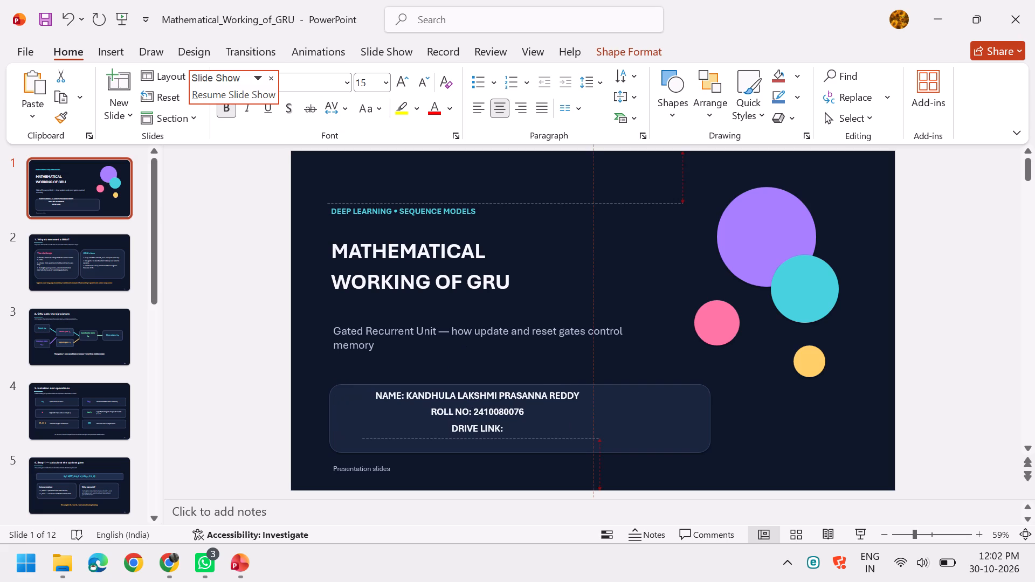
{"action": "left_click_drag", "start_coordinate": [463, 437], "coordinate": [444, 446]}
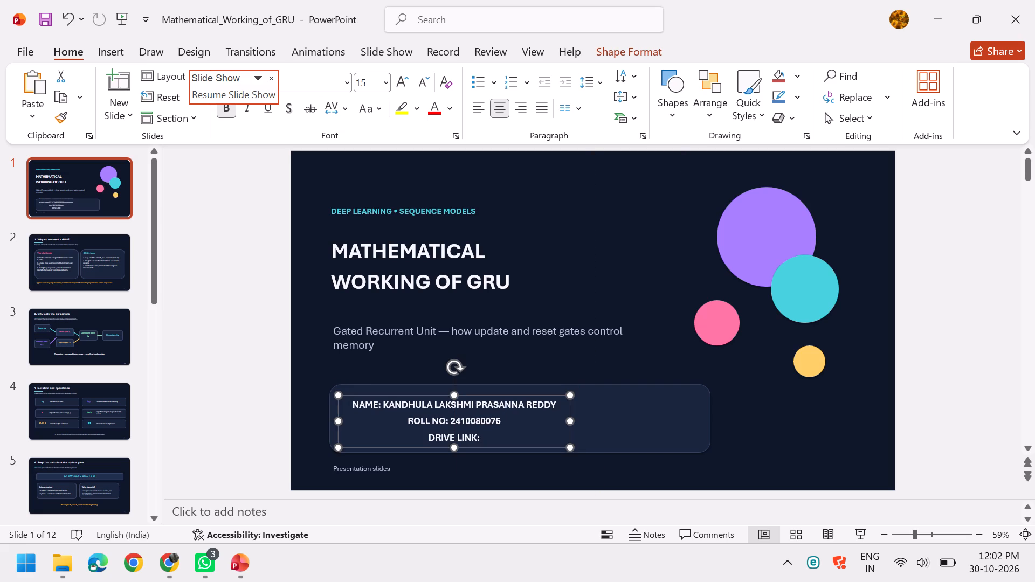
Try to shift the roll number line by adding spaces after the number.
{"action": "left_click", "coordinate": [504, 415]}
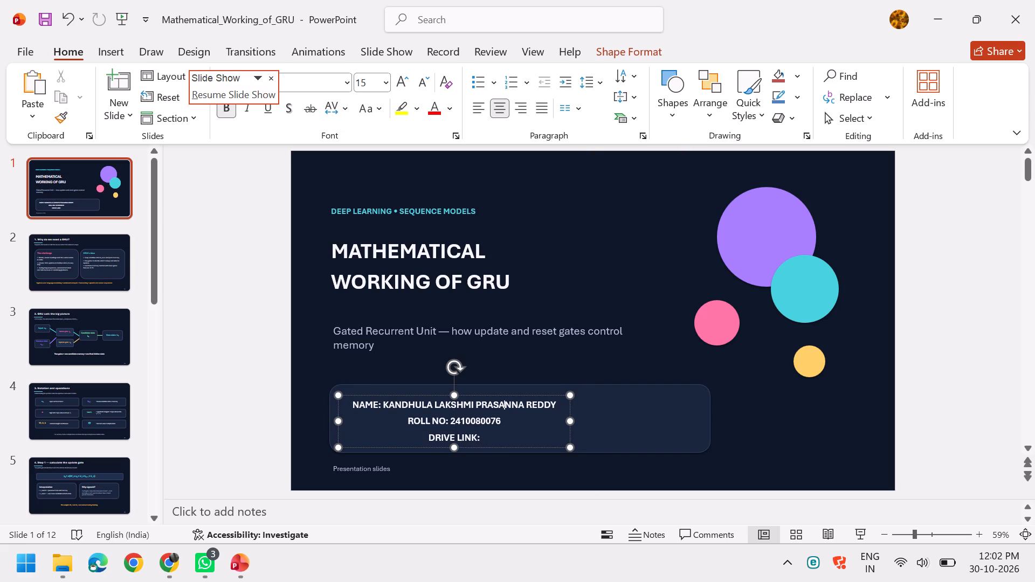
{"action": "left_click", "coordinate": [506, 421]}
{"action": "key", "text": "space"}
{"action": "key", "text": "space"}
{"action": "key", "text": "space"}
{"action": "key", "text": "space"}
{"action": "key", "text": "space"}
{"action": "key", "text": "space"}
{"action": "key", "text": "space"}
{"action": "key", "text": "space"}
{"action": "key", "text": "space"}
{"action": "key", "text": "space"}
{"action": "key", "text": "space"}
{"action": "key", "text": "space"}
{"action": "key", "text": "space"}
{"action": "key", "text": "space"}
Left-align the roll number, drive link and name lines in the student details text box.
{"action": "key", "text": "Left"}
{"action": "key", "text": "Left"}
{"action": "key", "text": "Left"}
{"action": "key", "text": "Left"}
{"action": "key", "text": "Left"}
{"action": "key", "text": "Left"}
{"action": "key", "text": "Left"}
{"action": "key", "text": "Left"}
{"action": "key", "text": "Left"}
{"action": "key", "text": "Left"}
{"action": "key", "text": "Left"}
{"action": "key", "text": "Left"}
{"action": "key", "text": "Left"}
{"action": "key", "text": "Left"}
{"action": "key", "text": "Left"}
{"action": "key", "text": "Left"}
{"action": "key", "text": "Left"}
{"action": "key", "text": "Left"}
{"action": "key", "text": "Left"}
{"action": "key", "text": "Left"}
{"action": "key", "text": "Right"}
{"action": "key", "text": "Right"}
{"action": "key", "text": "Right"}
{"action": "left_click", "coordinate": [478, 107]}
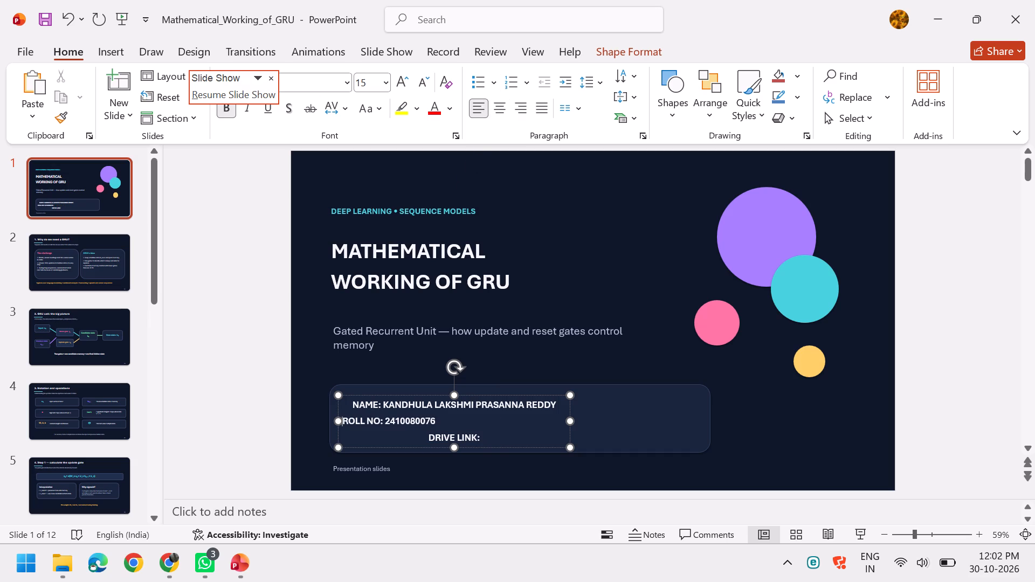
{"action": "left_click", "coordinate": [427, 439]}
{"action": "left_click", "coordinate": [474, 110]}
{"action": "left_click", "coordinate": [546, 359]}
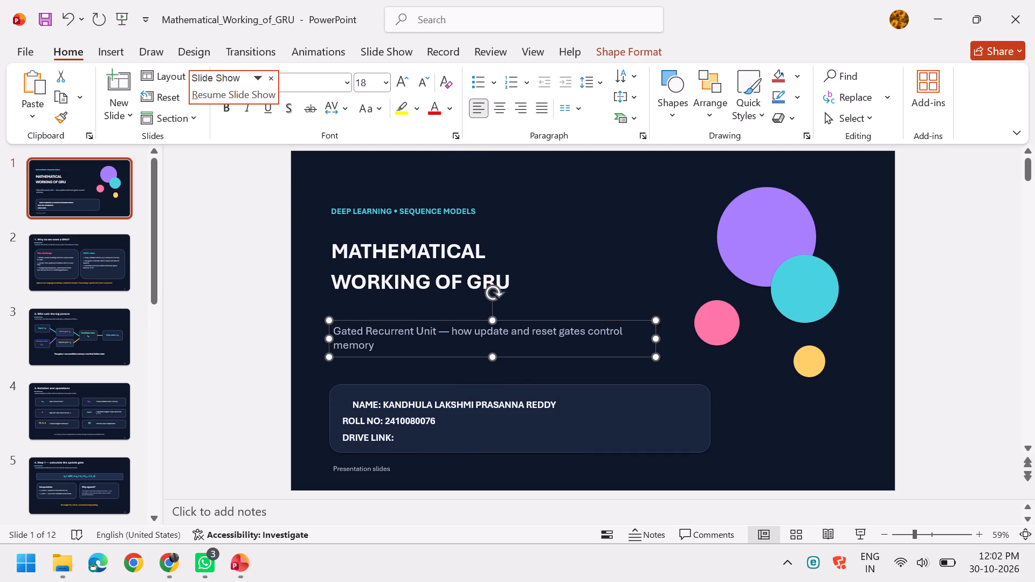
{"action": "left_click", "coordinate": [358, 407]}
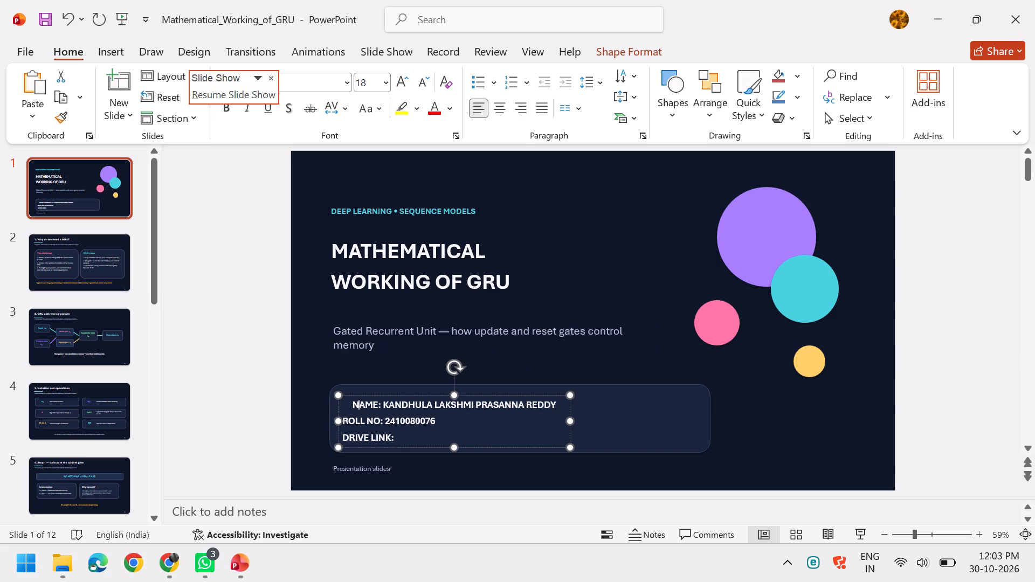
{"action": "left_click", "coordinate": [474, 102]}
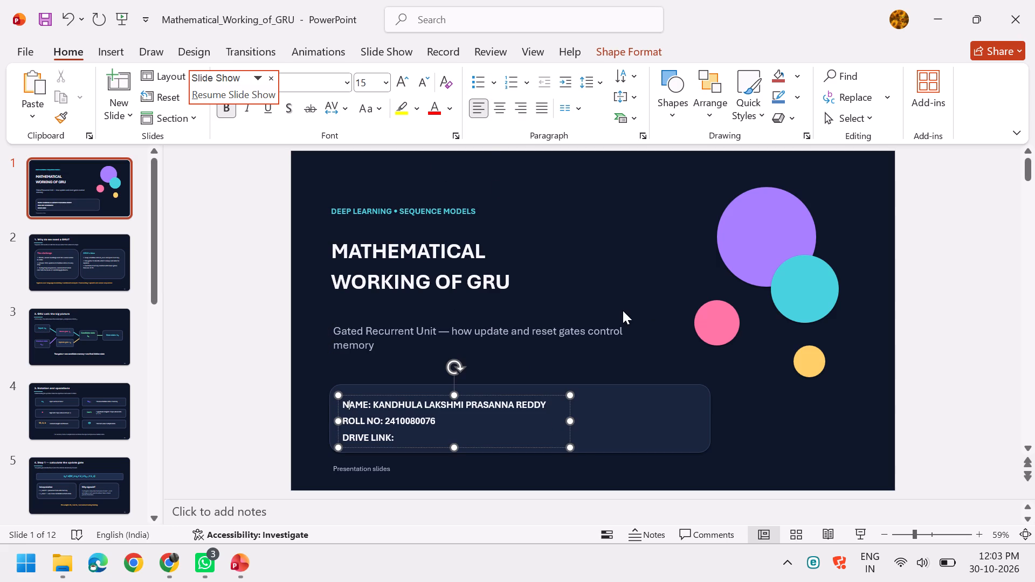
Review all the slides of the GRU deck from the title slide to the references, and return to the title slide.
{"action": "left_click", "coordinate": [623, 310]}
{"action": "key", "text": "Down"}
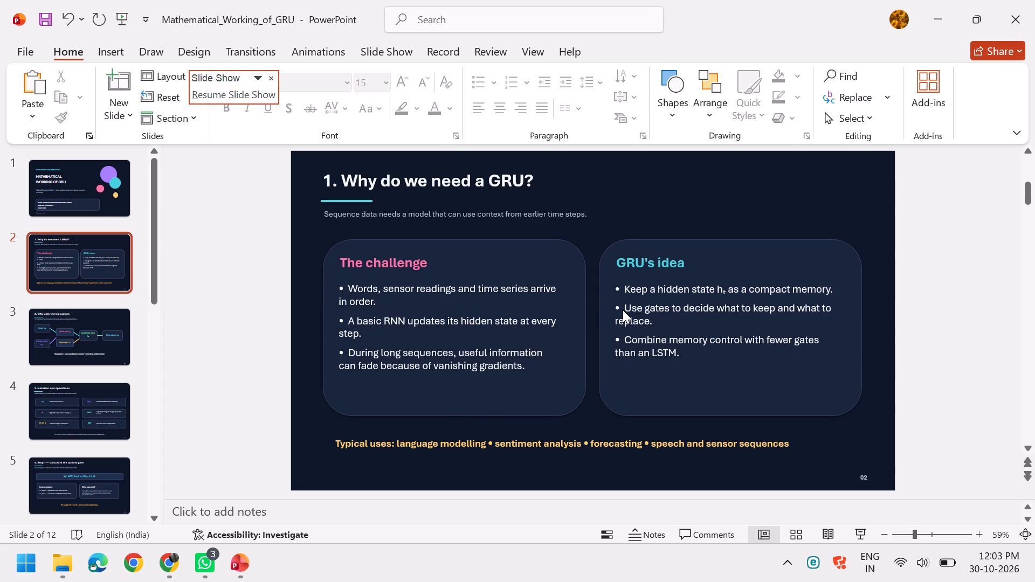
{"action": "key", "text": "Down"}
{"action": "key", "text": "Down"}
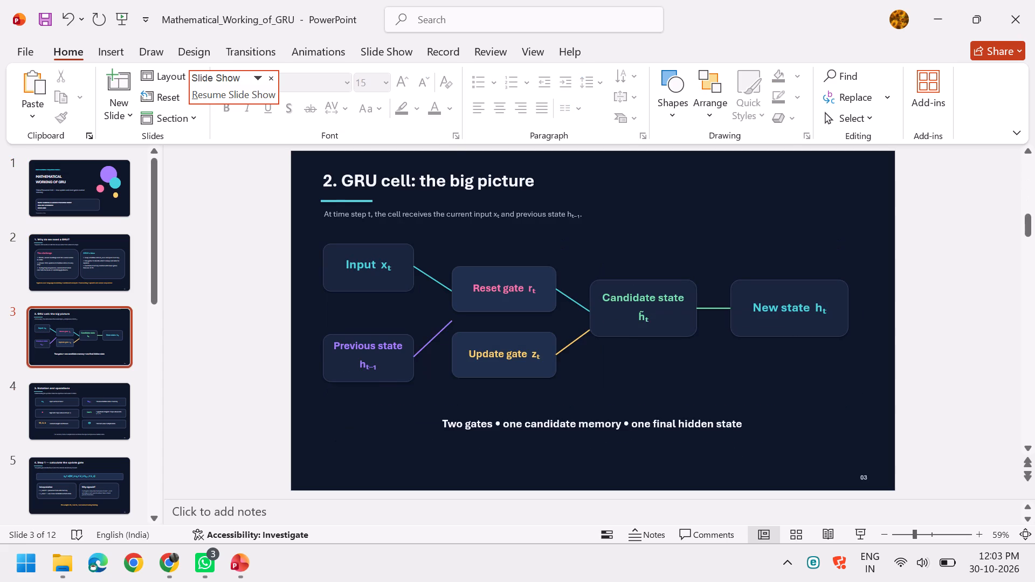
{"action": "key", "text": "Down"}
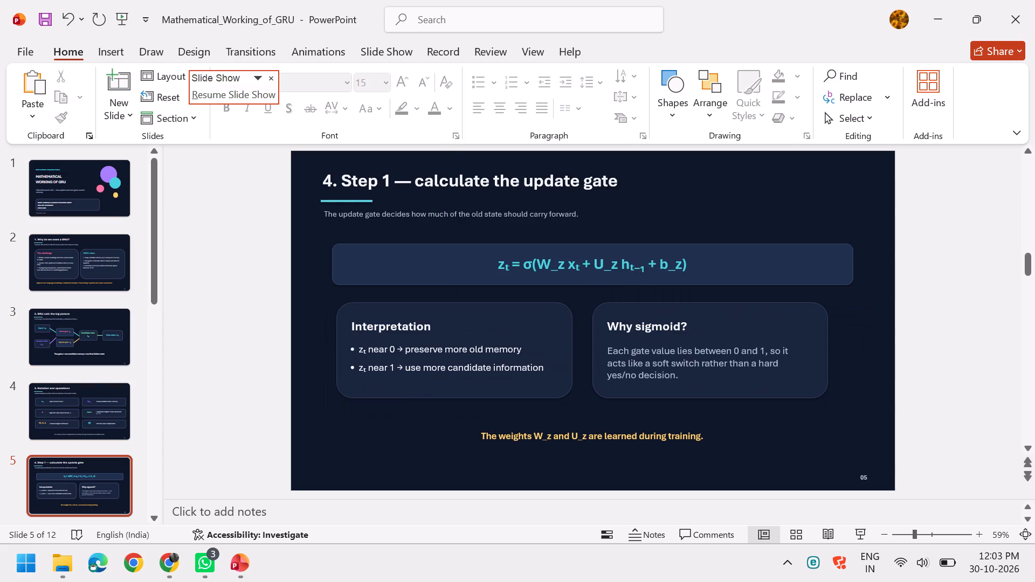
{"action": "key", "text": "Down"}
{"action": "key", "text": "Down"}
{"action": "key", "text": "Down"}
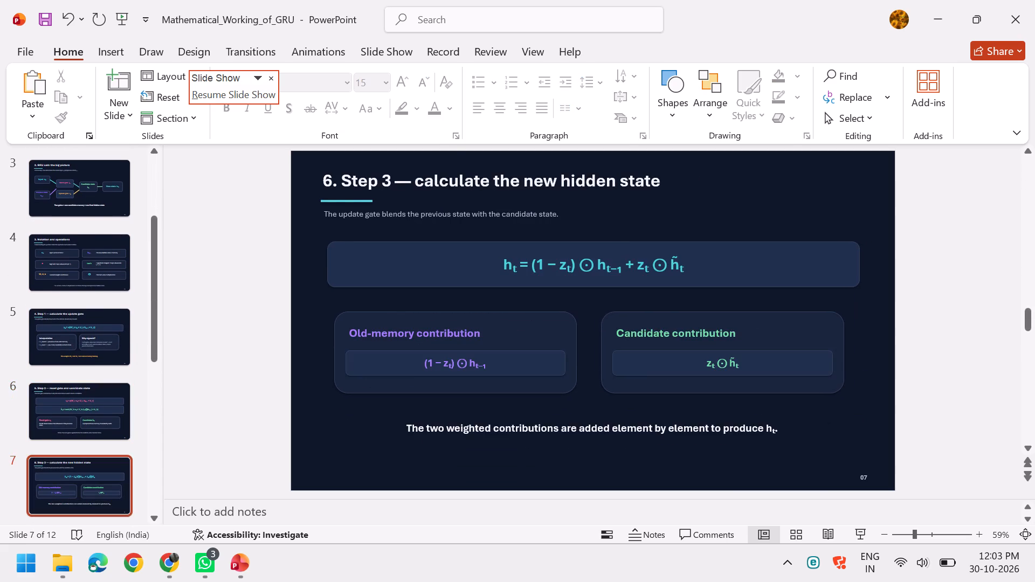
{"action": "key", "text": "Down"}
{"action": "key", "text": "Down"}
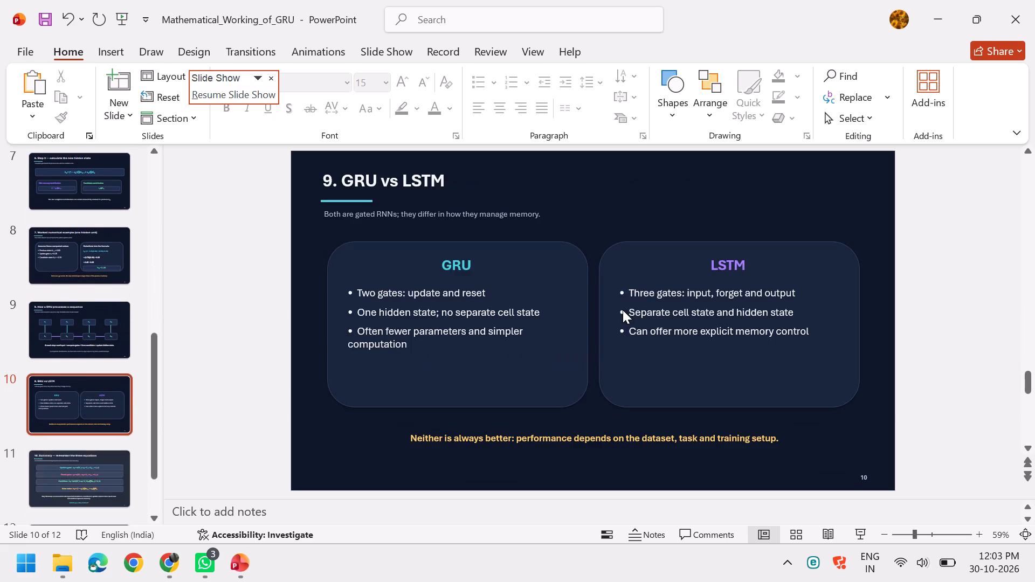
{"action": "key", "text": "Down"}
{"action": "key", "text": "Down"}
{"action": "key", "text": "Up"}
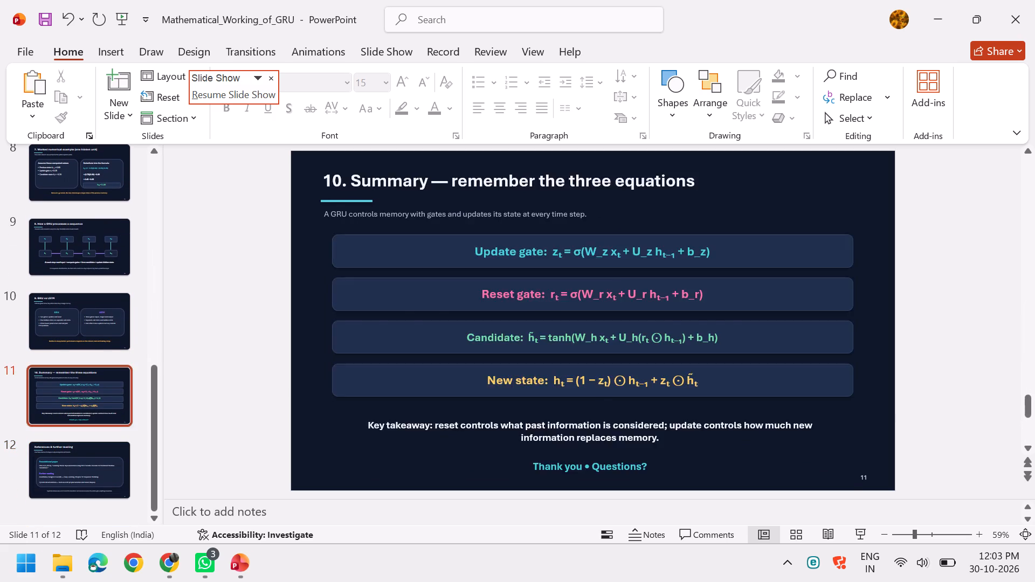
{"action": "key", "text": "Up"}
{"action": "key", "text": "Up"}
{"action": "key", "text": "Up"}
{"action": "key", "text": "Up"}
{"action": "key", "text": "Up"}
{"action": "key", "text": "Up"}
{"action": "key", "text": "Up"}
{"action": "key", "text": "Up"}
{"action": "key", "text": "Up"}
{"action": "key", "text": "Up"}
{"action": "key", "text": "Up"}
{"action": "key", "text": "Up"}
{"action": "key", "text": "Up"}
{"action": "key", "text": "Up"}
{"action": "key", "text": "Up"}
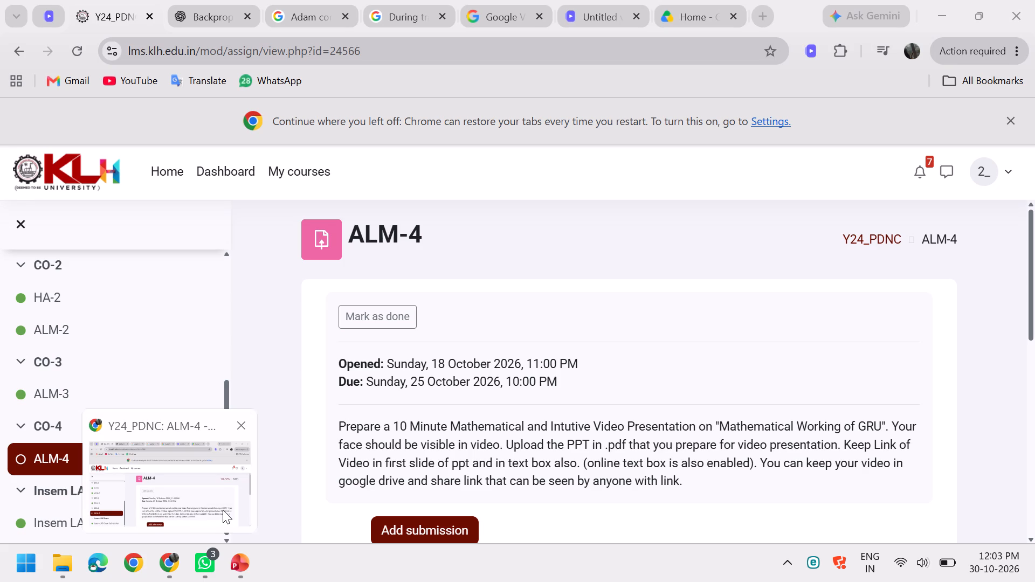
Switch to the Untitled video in Google Vids and open a Camera & screen recording for the current scene.
{"action": "left_click", "coordinate": [223, 510]}
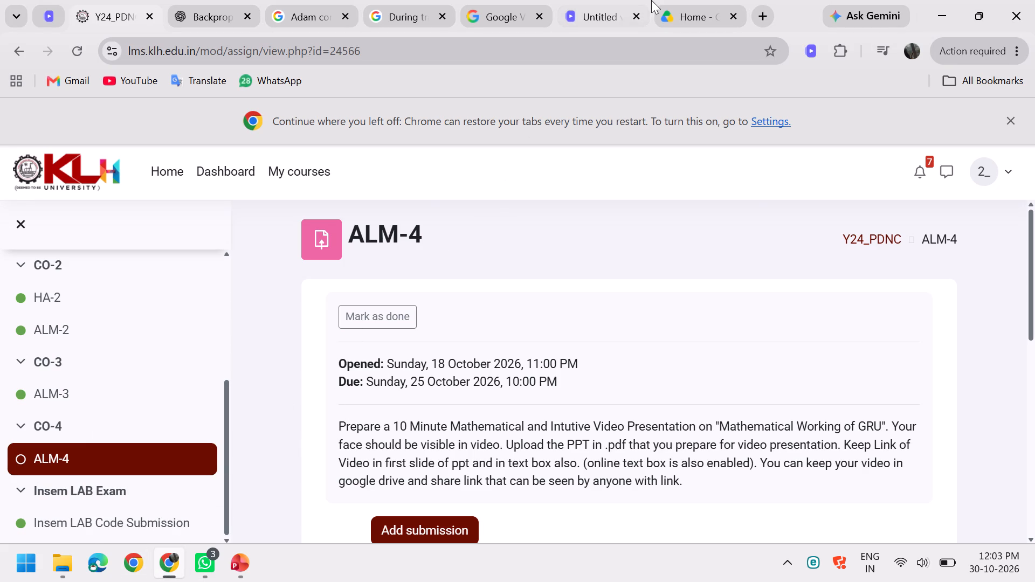
{"action": "left_click", "coordinate": [574, 22]}
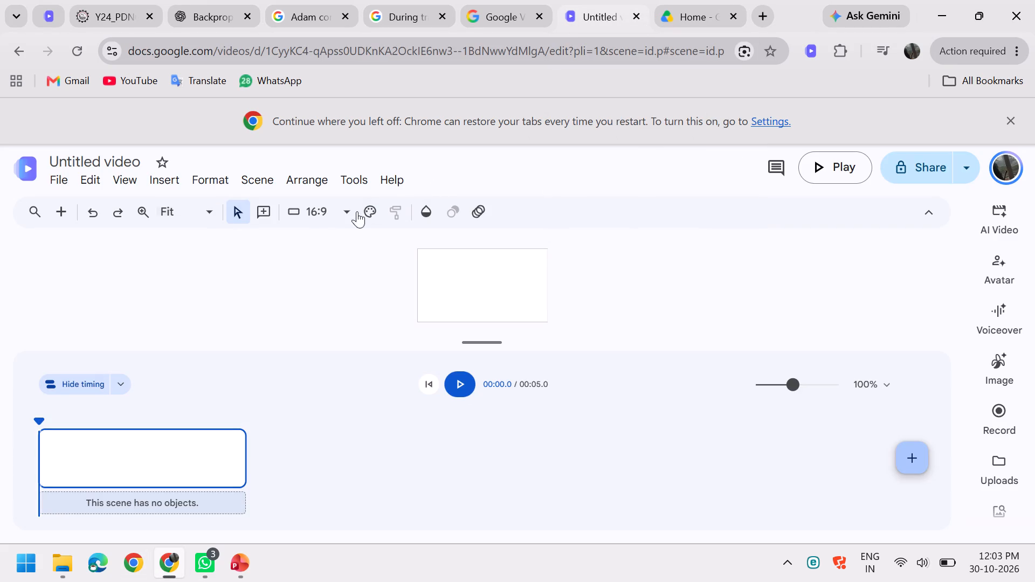
{"action": "left_click", "coordinate": [1001, 396]}
{"action": "left_click", "coordinate": [996, 412]}
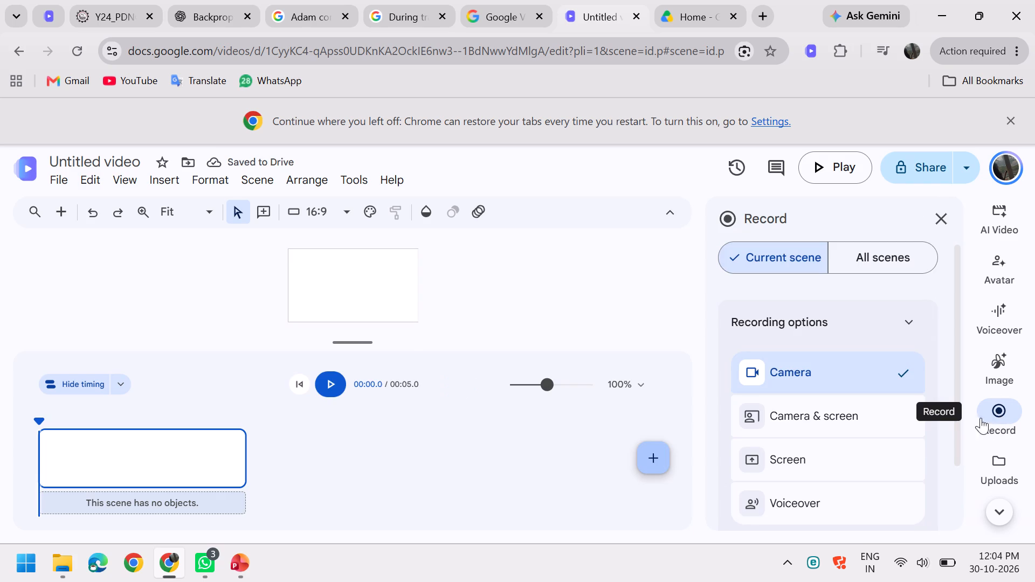
{"action": "left_click", "coordinate": [874, 418]}
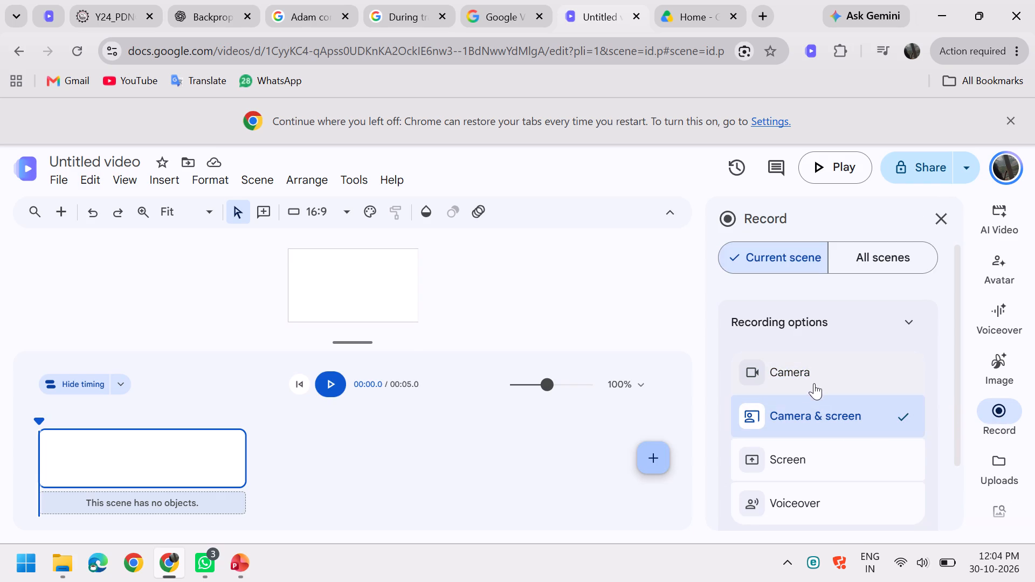
{"action": "scroll", "coordinate": [814, 386], "scroll_direction": "down", "scroll_amount": 5}
{"action": "left_click", "coordinate": [829, 480]}
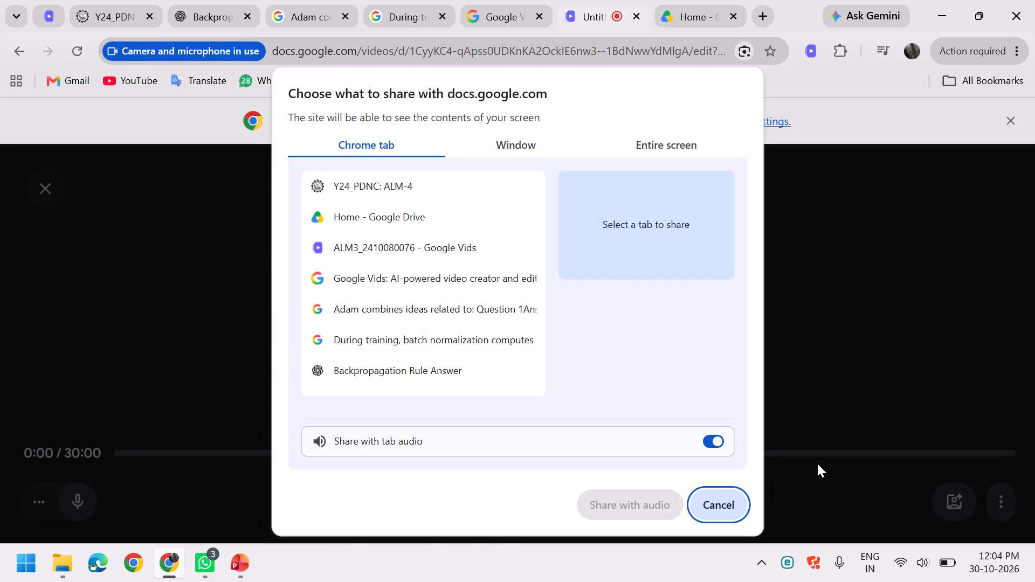
Share the Mathematical_Working_of_GRU presentation window with the Vids recorder.
{"action": "left_click", "coordinate": [516, 137]}
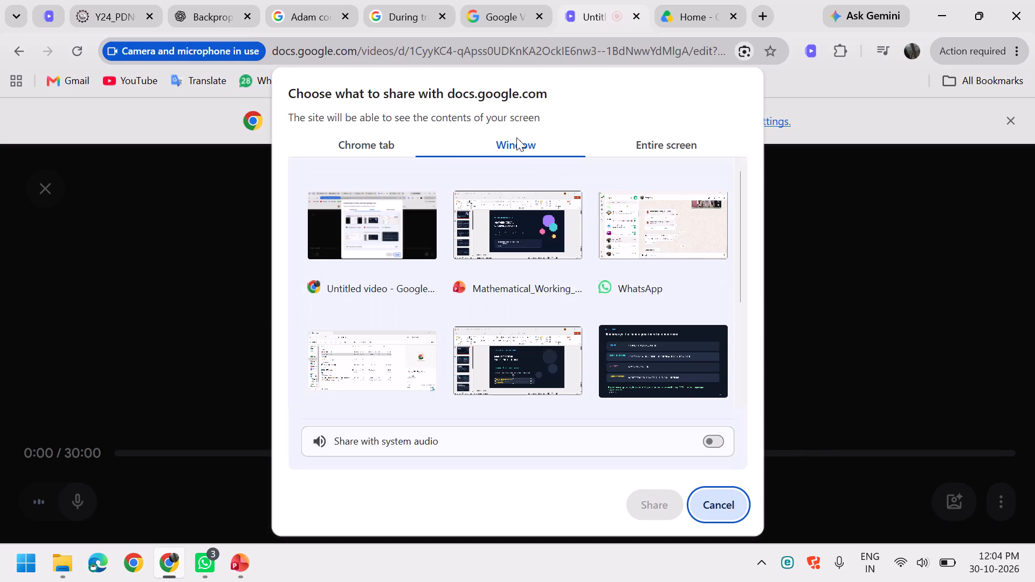
{"action": "left_click", "coordinate": [539, 220]}
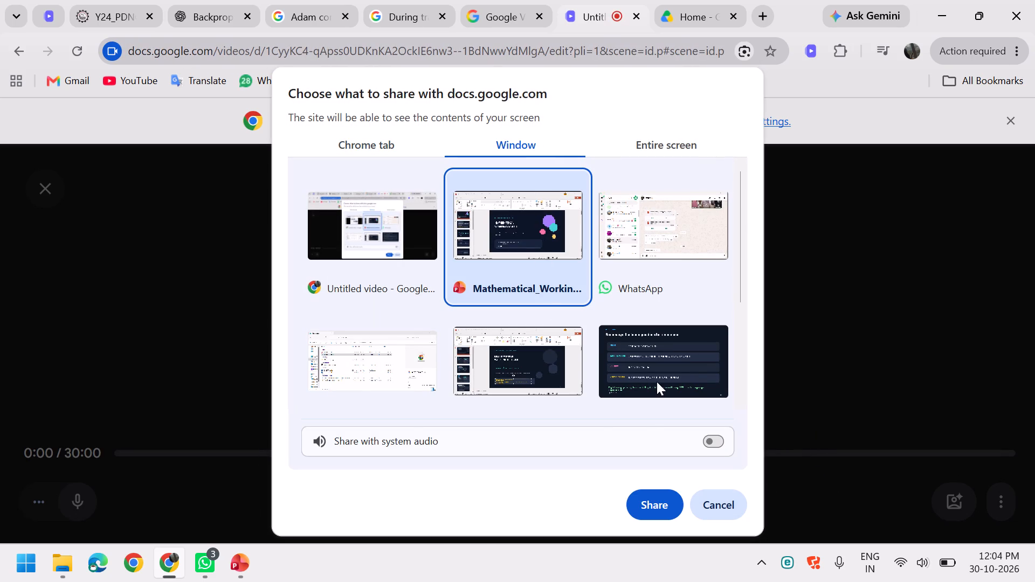
{"action": "left_click", "coordinate": [645, 505]}
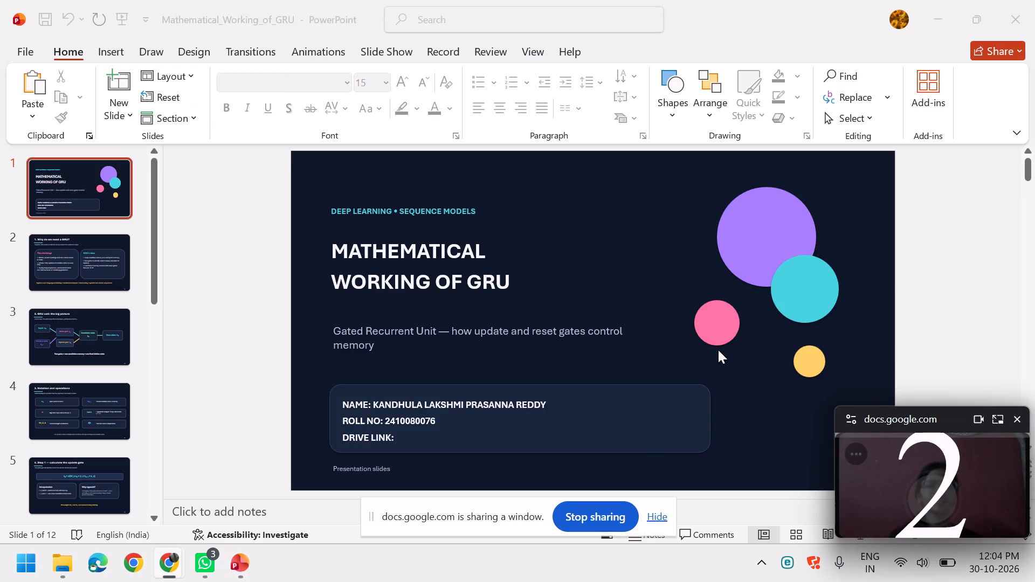
{"action": "left_click", "coordinate": [930, 494]}
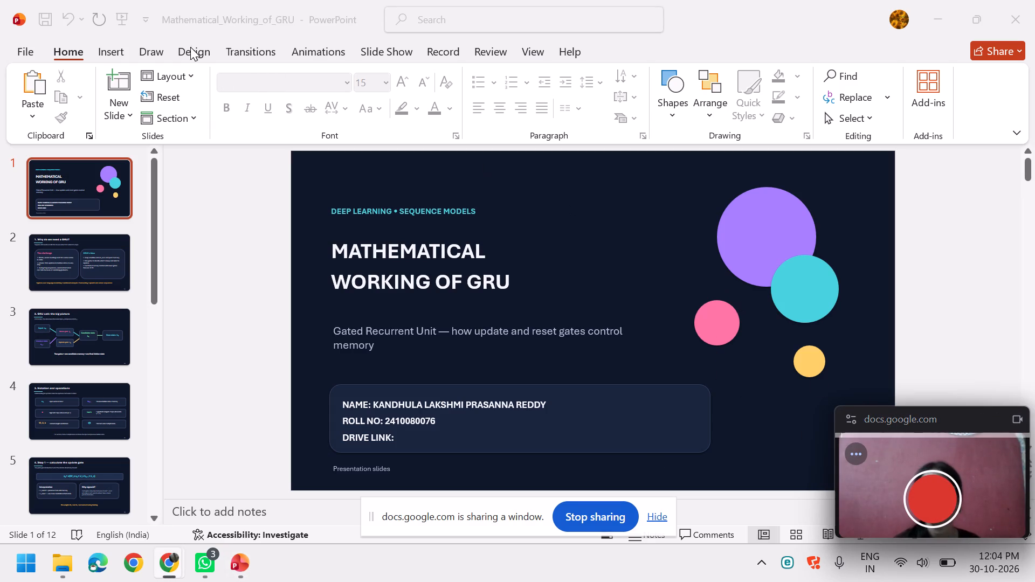
Switch to PowerPoint and start the slide show from the title slide.
{"action": "left_click", "coordinate": [215, 329]}
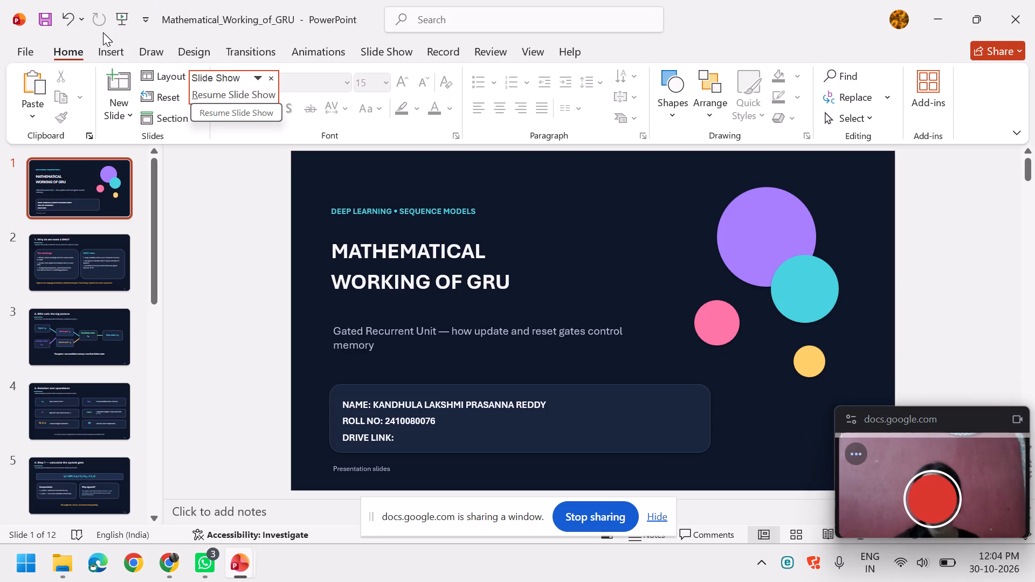
{"action": "left_click", "coordinate": [129, 30]}
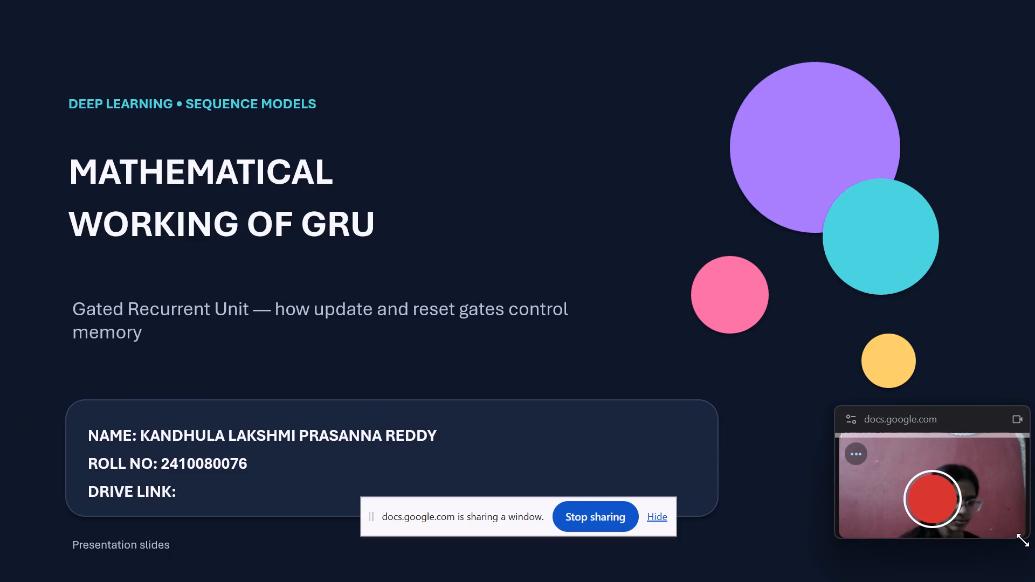
Resize the floating camera preview so it sits smaller and tucked into the slide's lower-right corner, below the yellow circle.
{"action": "left_click_drag", "start_coordinate": [1023, 540], "coordinate": [1034, 581]}
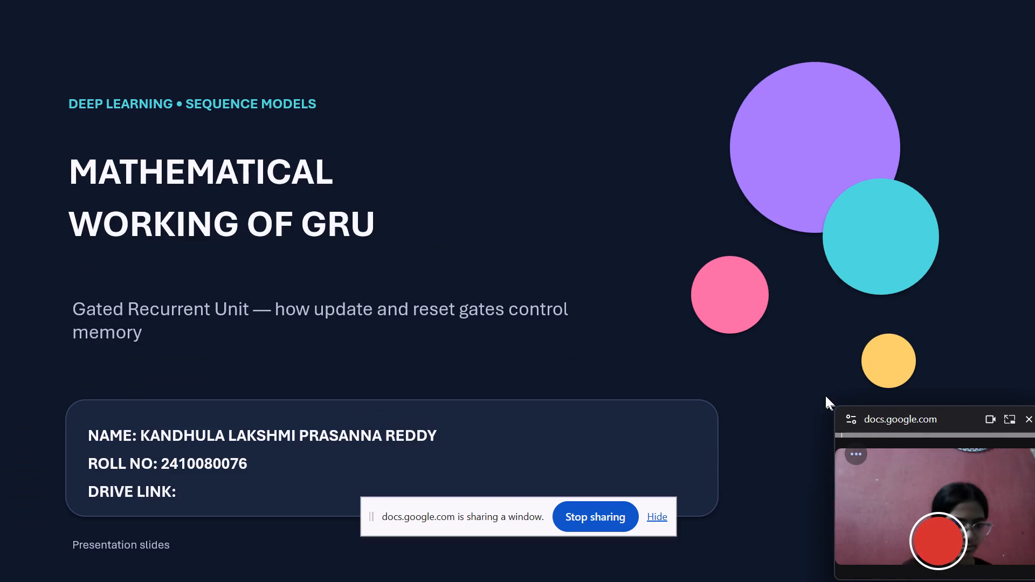
{"action": "left_click_drag", "start_coordinate": [838, 407], "coordinate": [844, 441]}
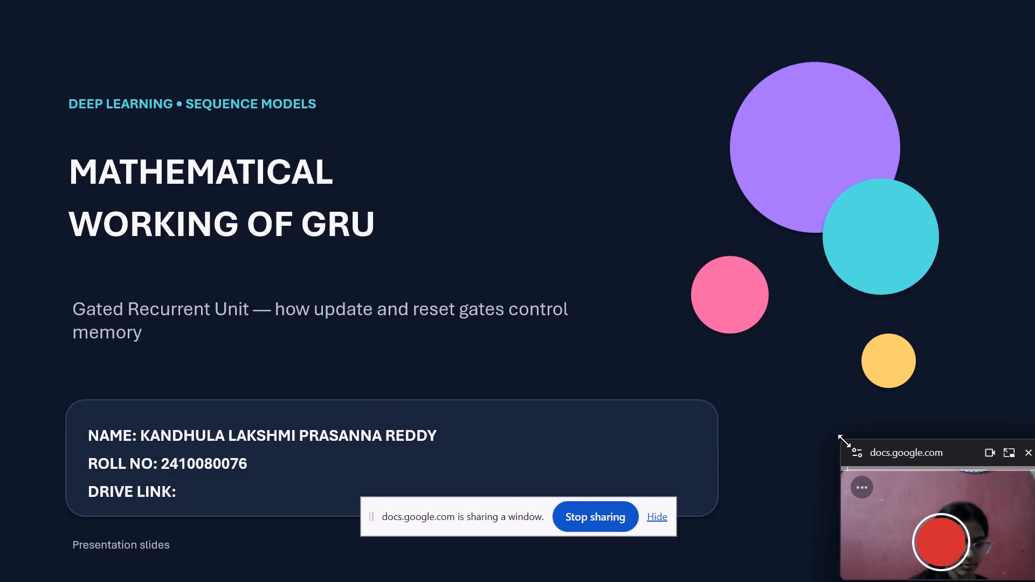
{"action": "left_click_drag", "start_coordinate": [844, 441], "coordinate": [848, 456]}
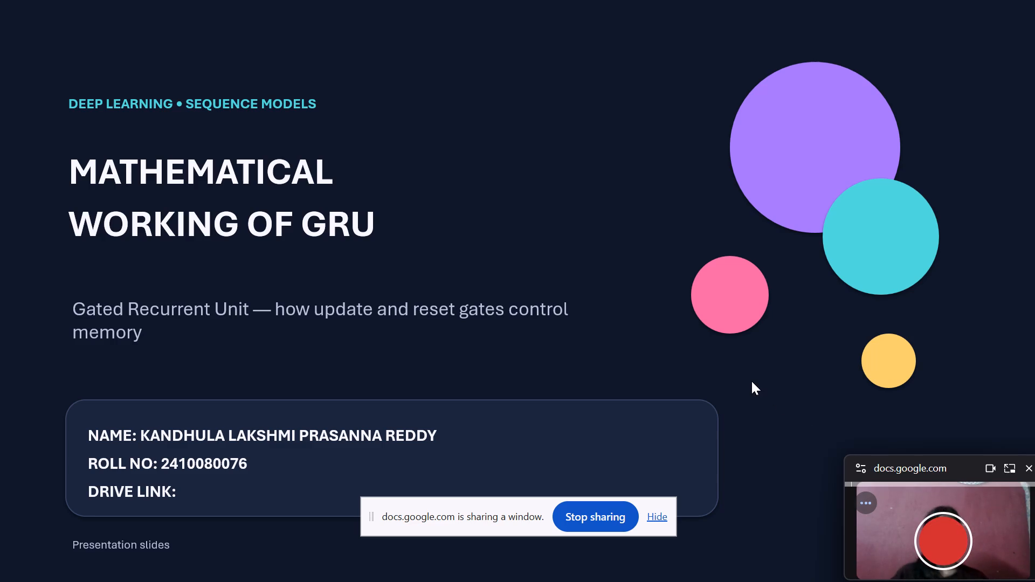
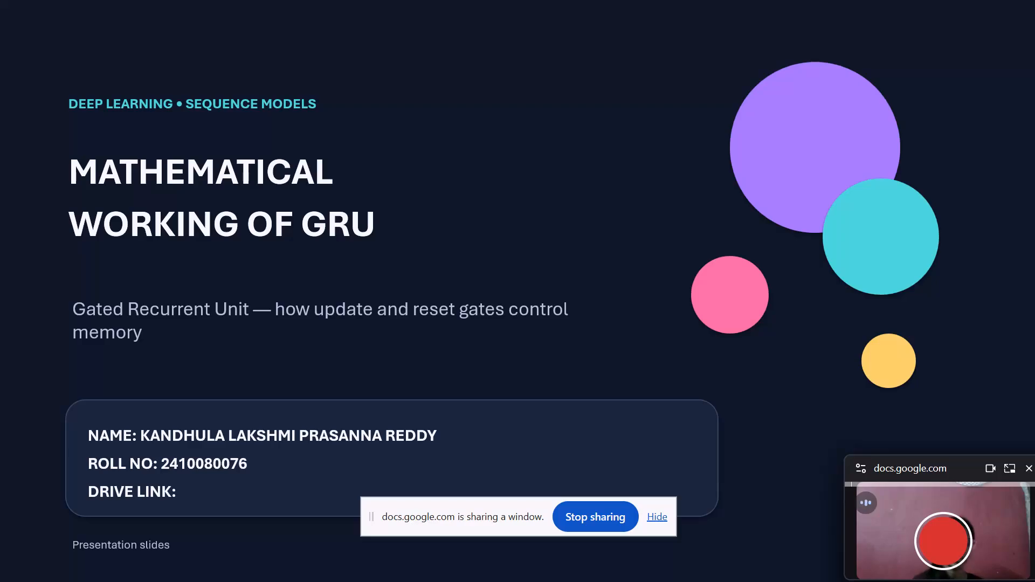
Start the camera-and-screen recording with the title slide showing.
{"action": "left_click", "coordinate": [944, 543]}
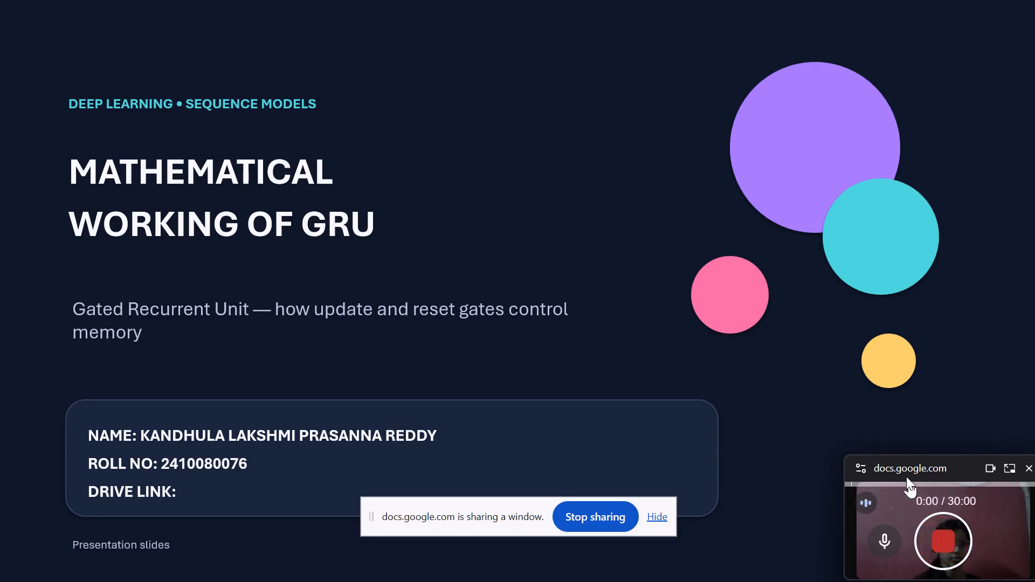
Present the Mathematical Working of GRU title slide and advance the slide show to "1. Why do we need a GRU?".
{"action": "left_click", "coordinate": [822, 280]}
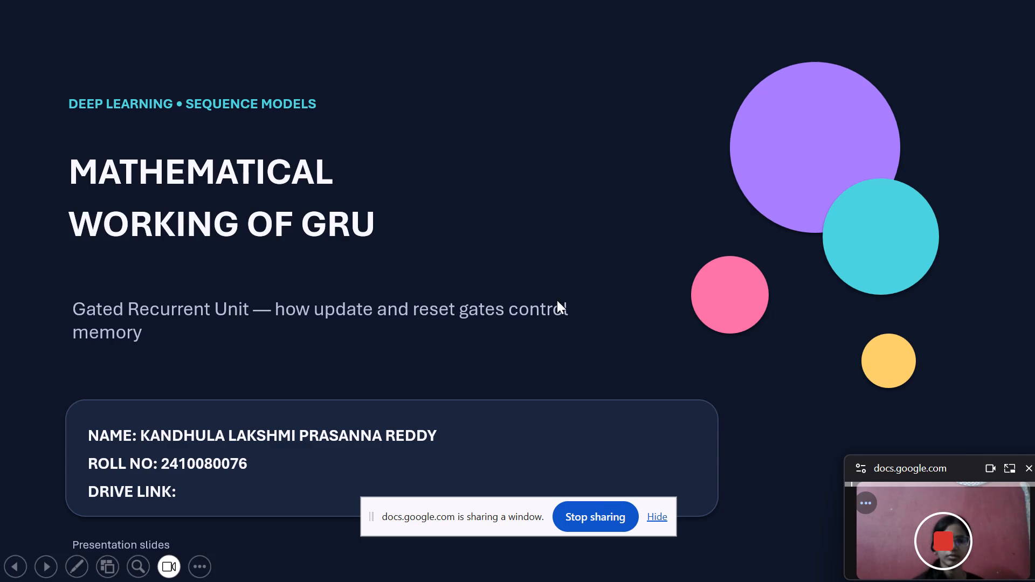
{"action": "left_click", "coordinate": [809, 287]}
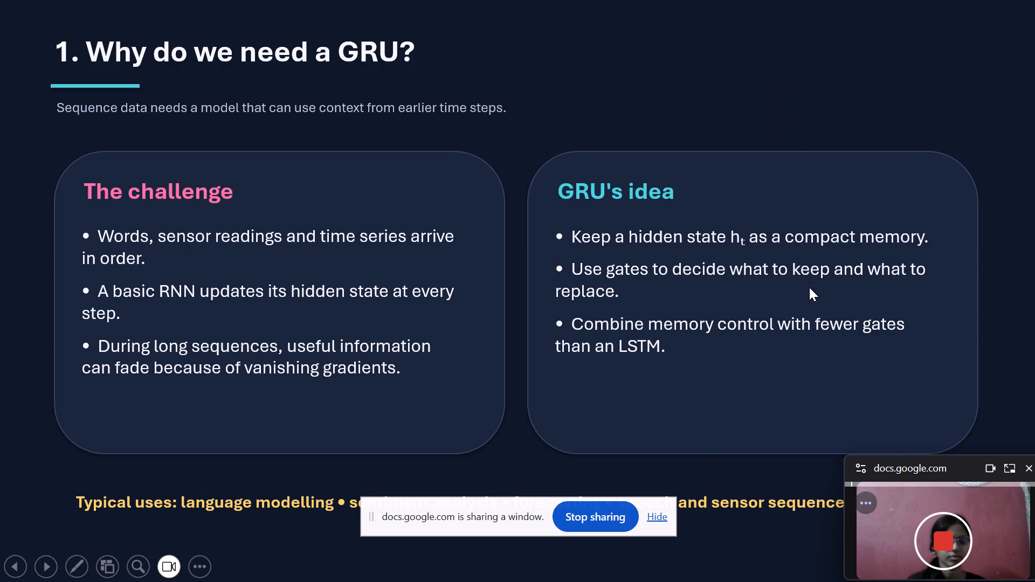
{"action": "key", "text": "Left"}
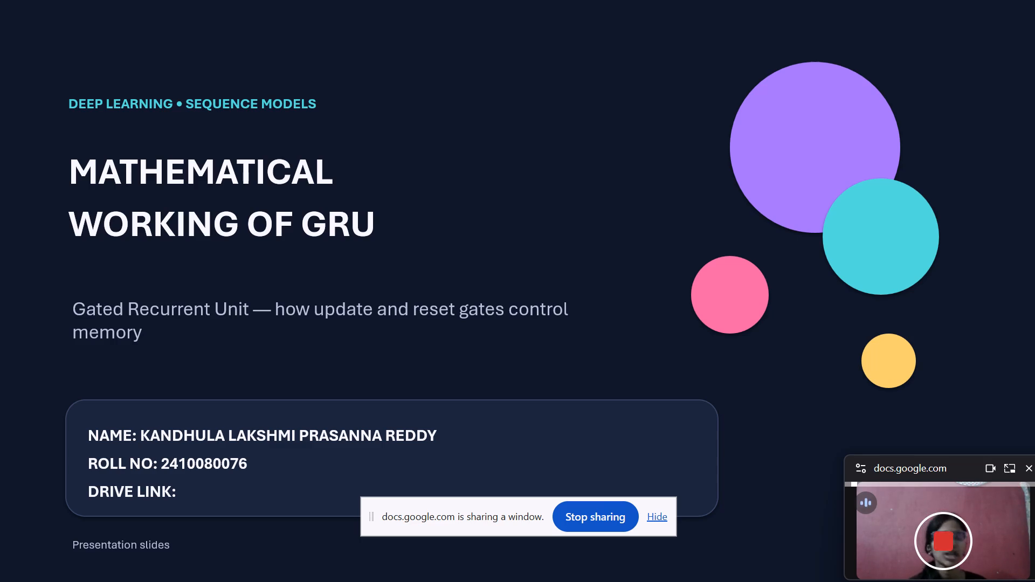
{"action": "left_click", "coordinate": [502, 56]}
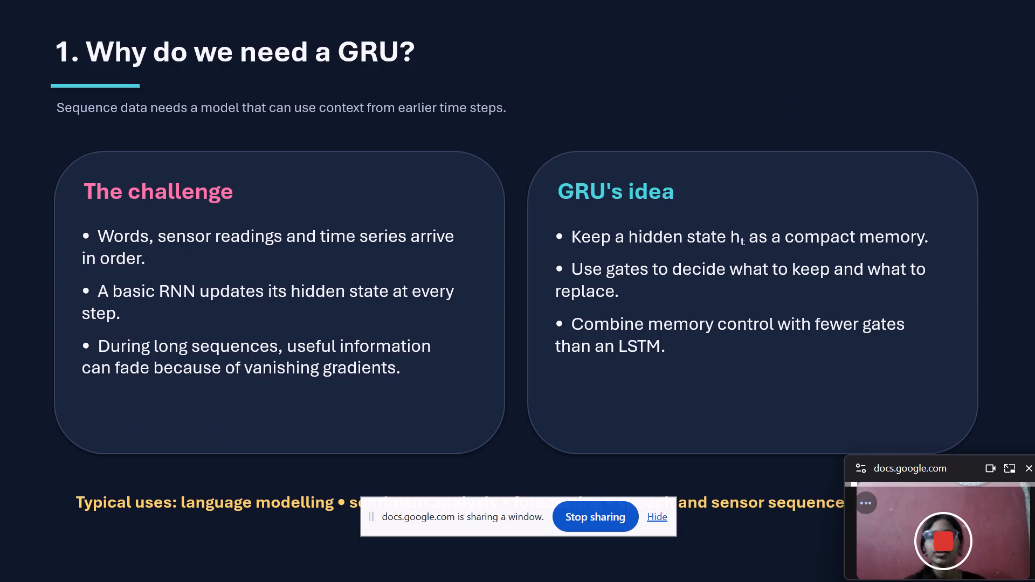
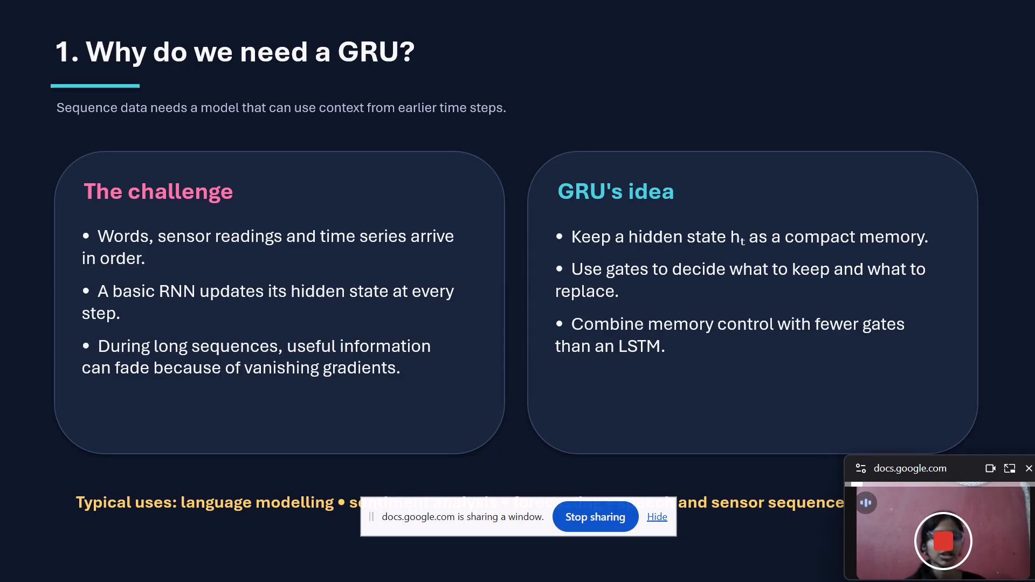
Present "1. Why do we need a GRU?" and "2. GRU cell: the big picture", advancing the slide show to "3. Notation and operations".
{"action": "left_click", "coordinate": [307, 0]}
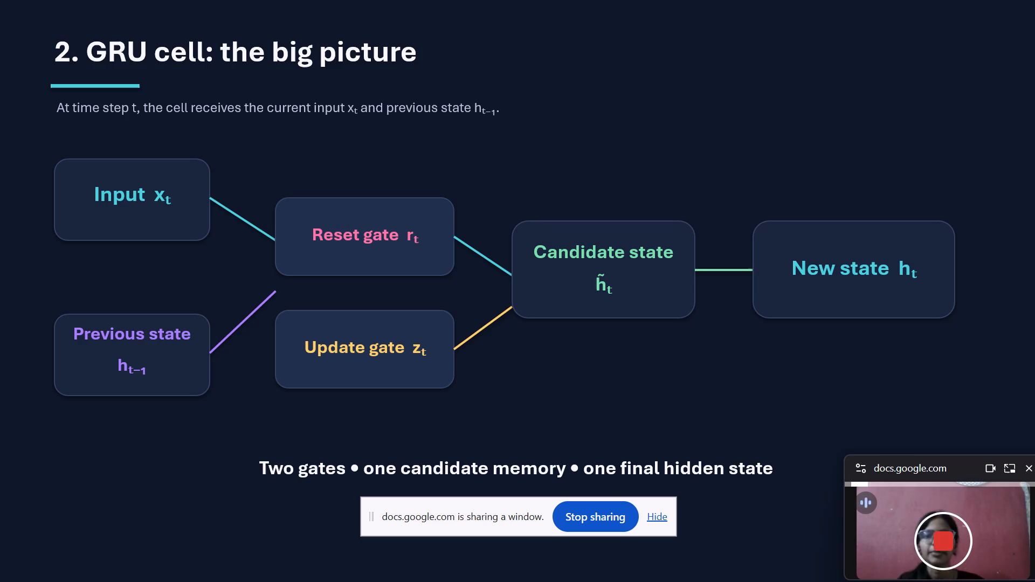
{"action": "left_click", "coordinate": [220, 272]}
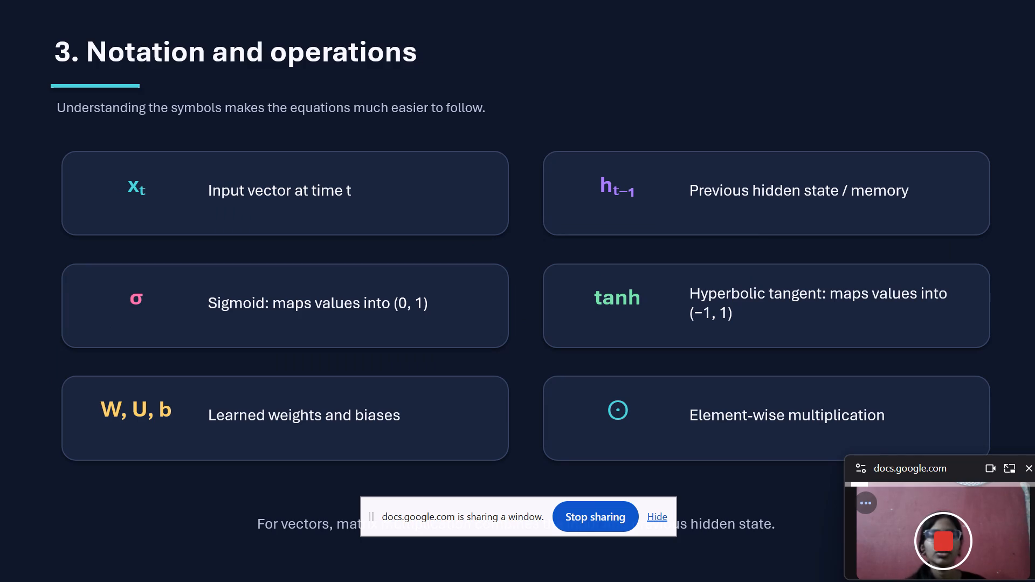
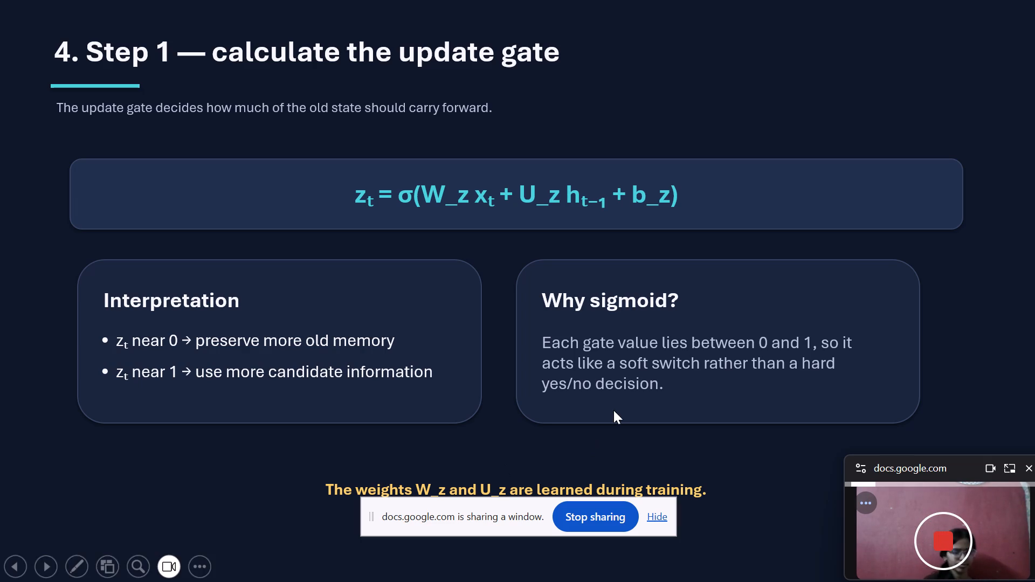
Stop the Google Vids camera-and-screen recording at the slide "4. Step 1 — calculate the update gate".
{"action": "left_click", "coordinate": [954, 545]}
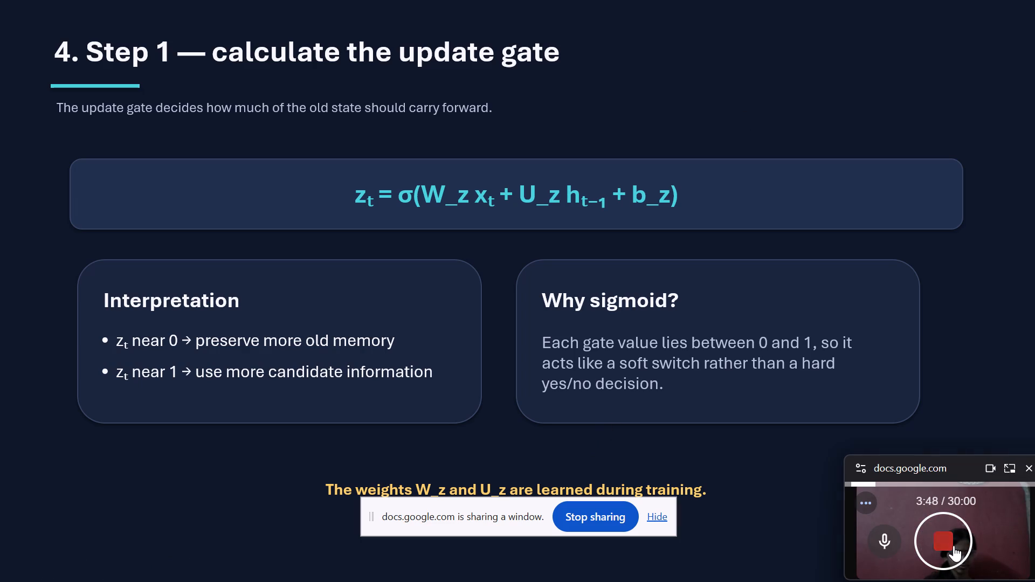
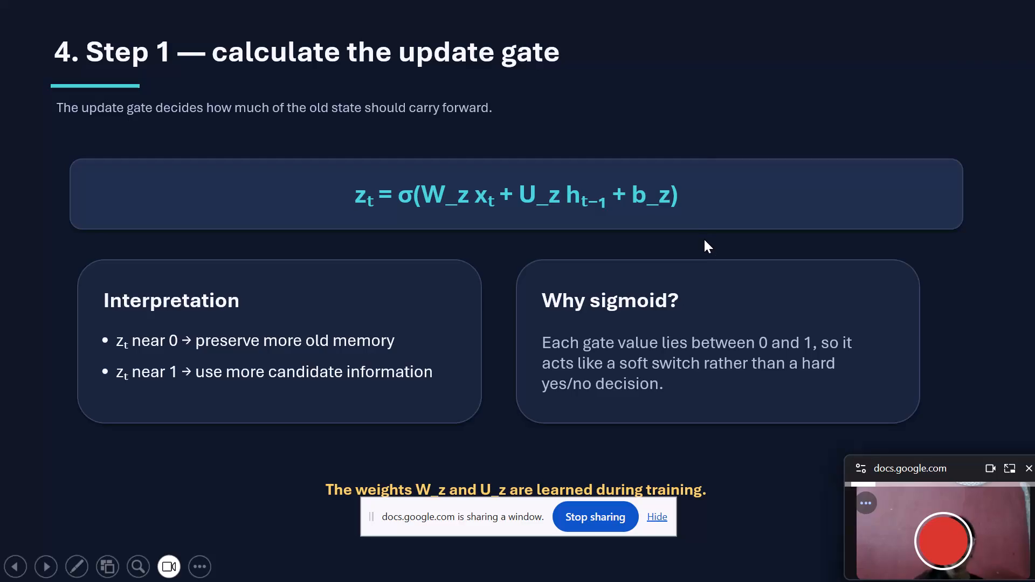
Return the slide show to the Mathematical Working of GRU title slide and resume the camera-and-screen recording from there.
{"action": "key", "text": "Left"}
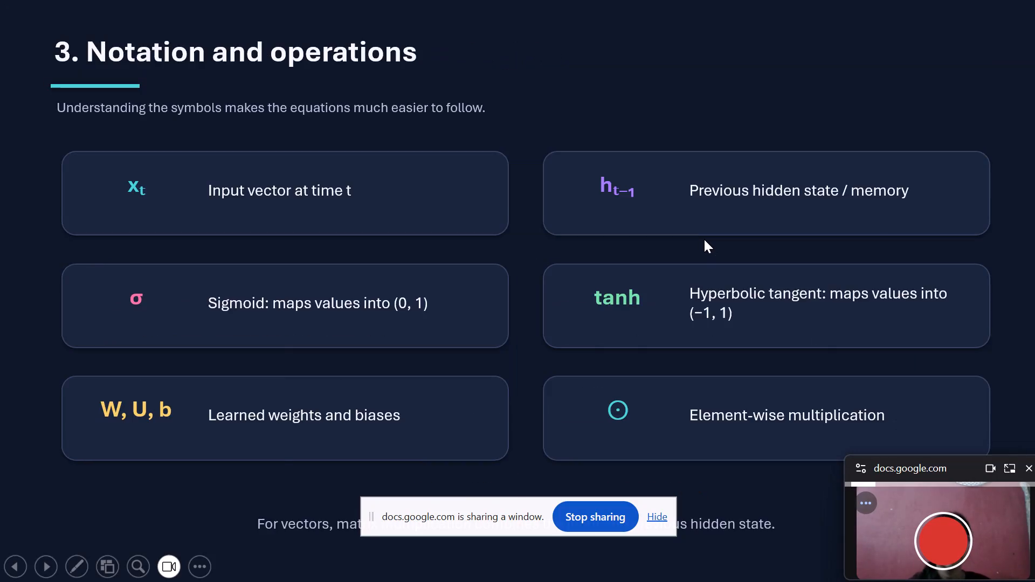
{"action": "key", "text": "Left"}
{"action": "key", "text": "Left"}
{"action": "key", "text": "Left"}
{"action": "key", "text": "Left"}
{"action": "key", "text": "Left"}
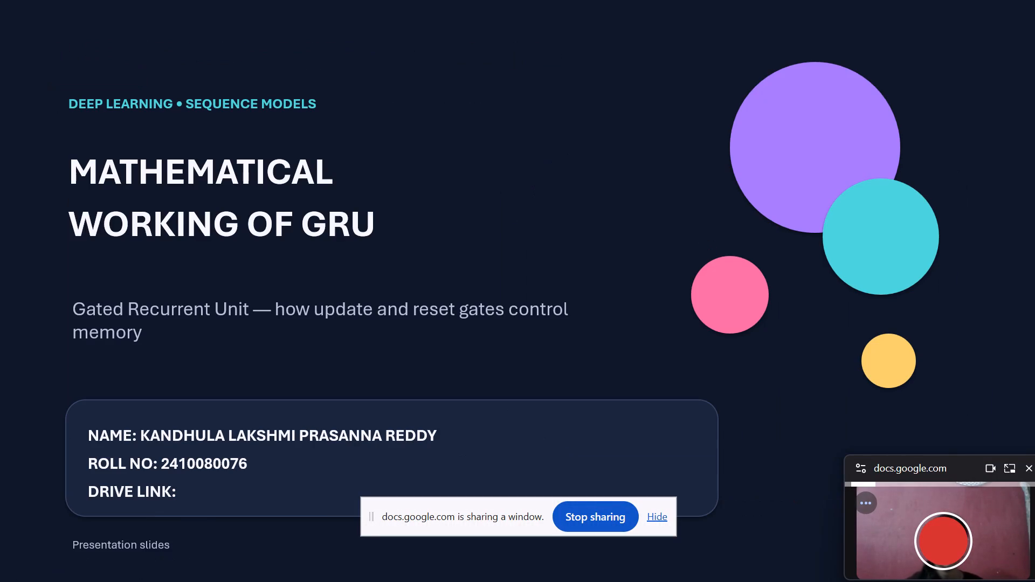
{"action": "left_click", "coordinate": [951, 526]}
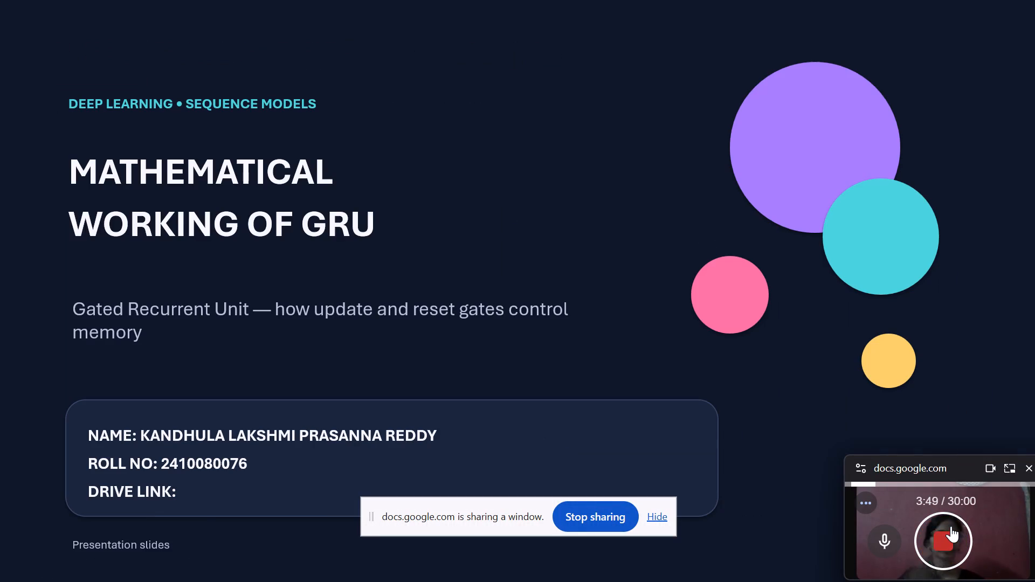
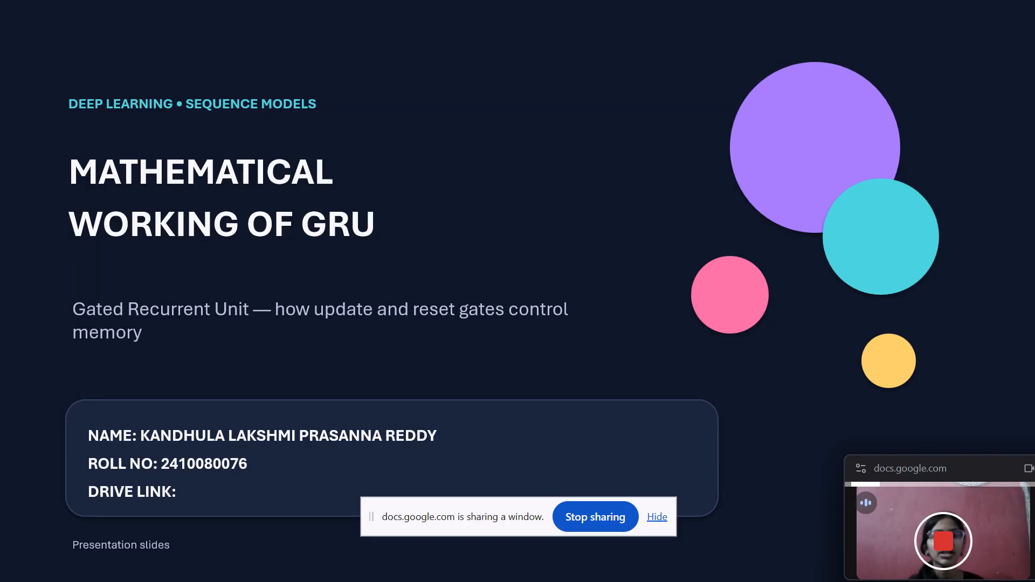
Advance the slide show from the title slide to "1. Why do we need a GRU?" and present it in the recording.
{"action": "left_click", "coordinate": [556, 154]}
{"action": "left_click", "coordinate": [447, 107]}
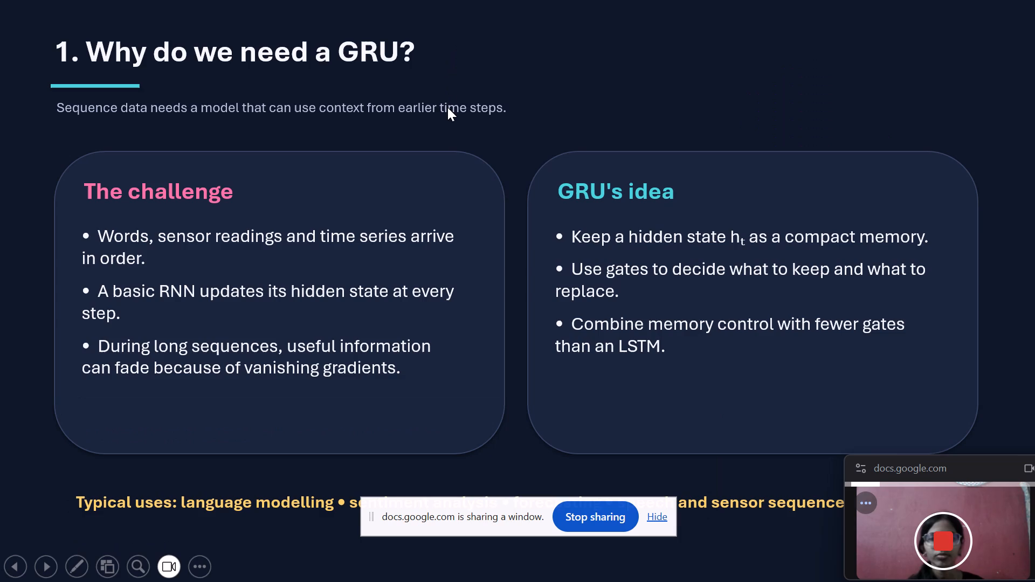
{"action": "key", "text": "Right"}
{"action": "key", "text": "Left"}
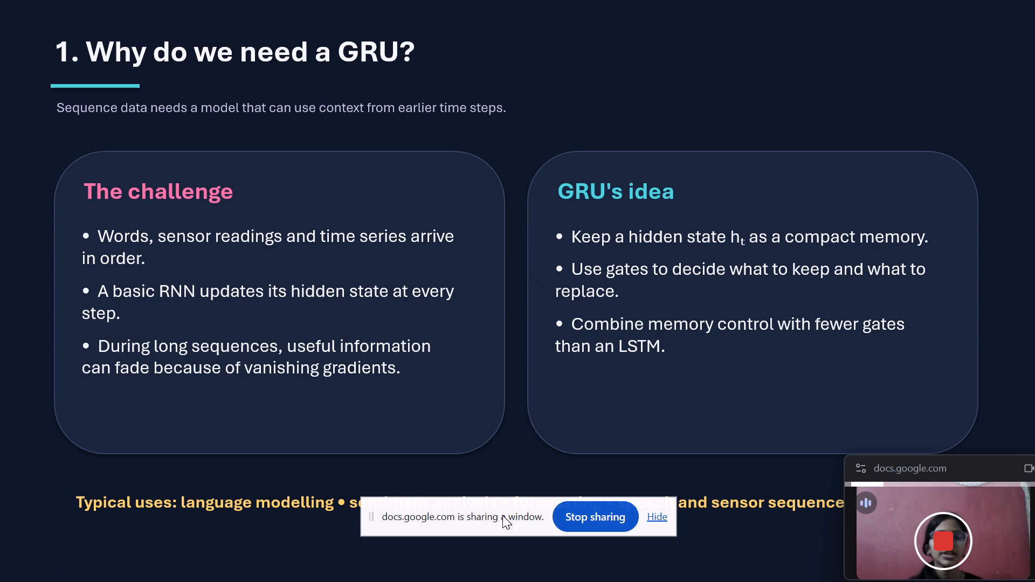
Move the window-sharing notice away so it no longer covers the slide's "Typical uses" line.
{"action": "left_click_drag", "start_coordinate": [502, 515], "coordinate": [675, 0]}
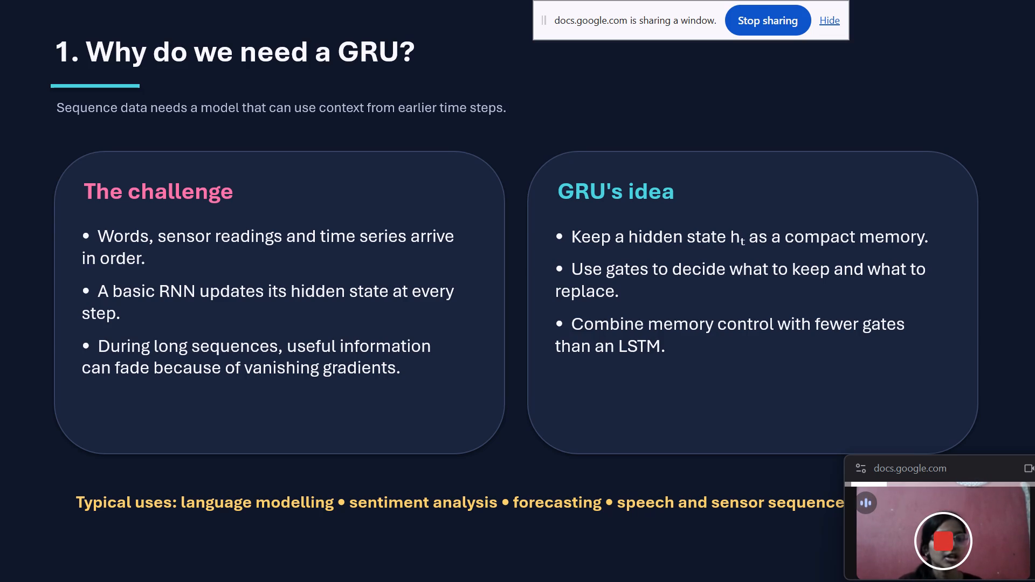
Advance the slide show to "2. GRU cell: the big picture" while the recording continues.
{"action": "left_click", "coordinate": [543, 234]}
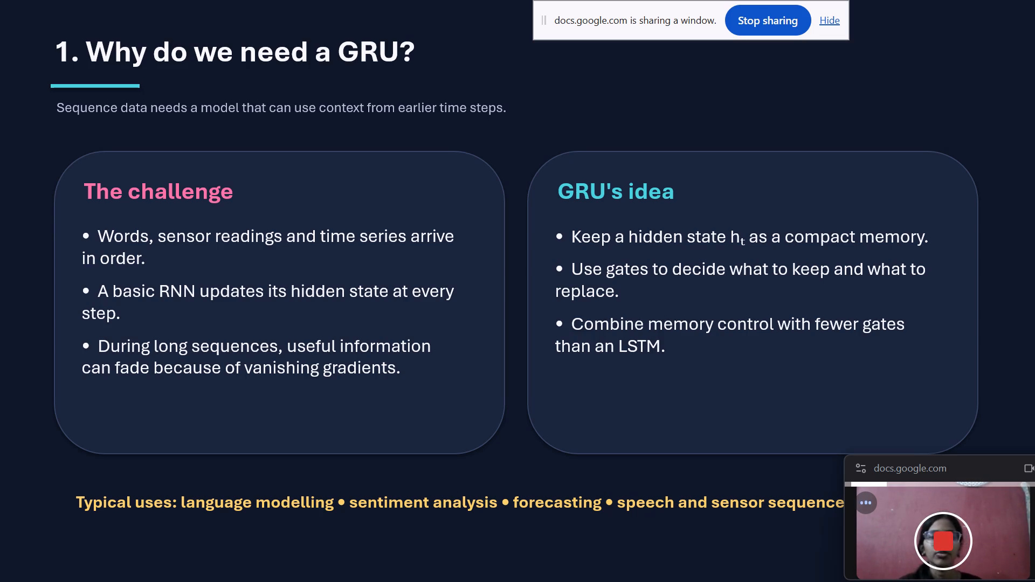
{"action": "left_click", "coordinate": [543, 234]}
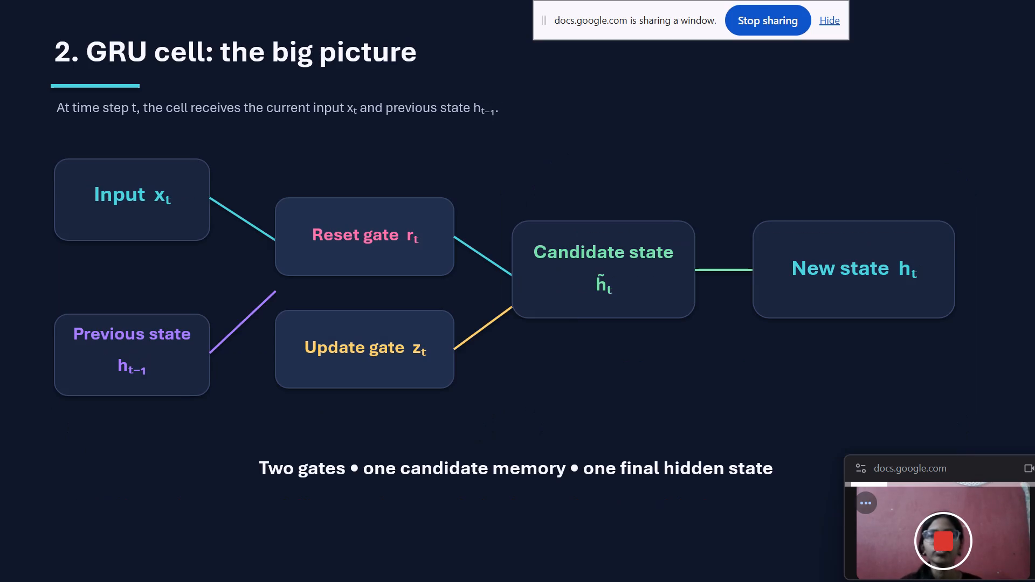
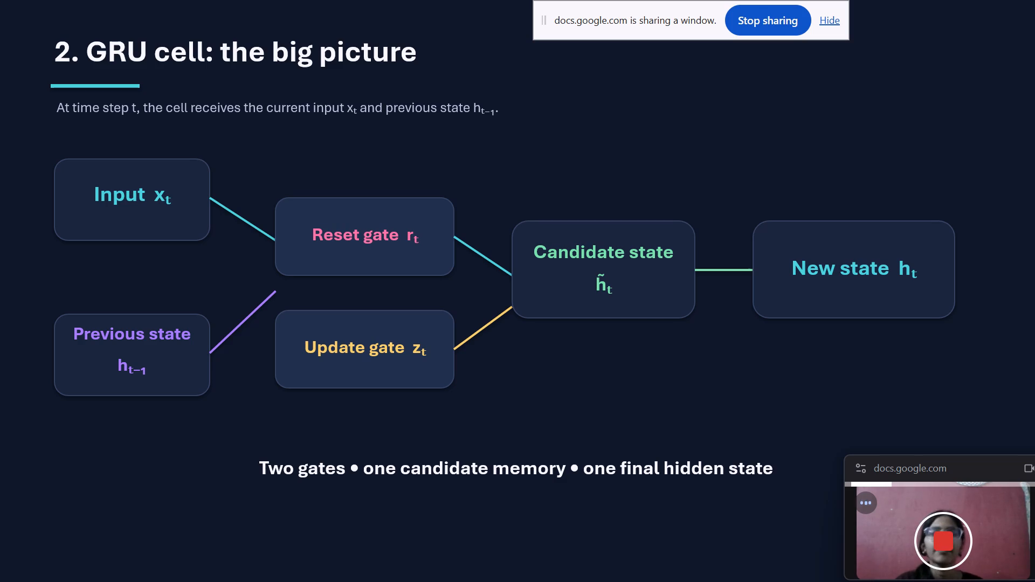
Advance the slide show to "3. Notation and operations" and present it in the recording.
{"action": "left_click", "coordinate": [655, 212]}
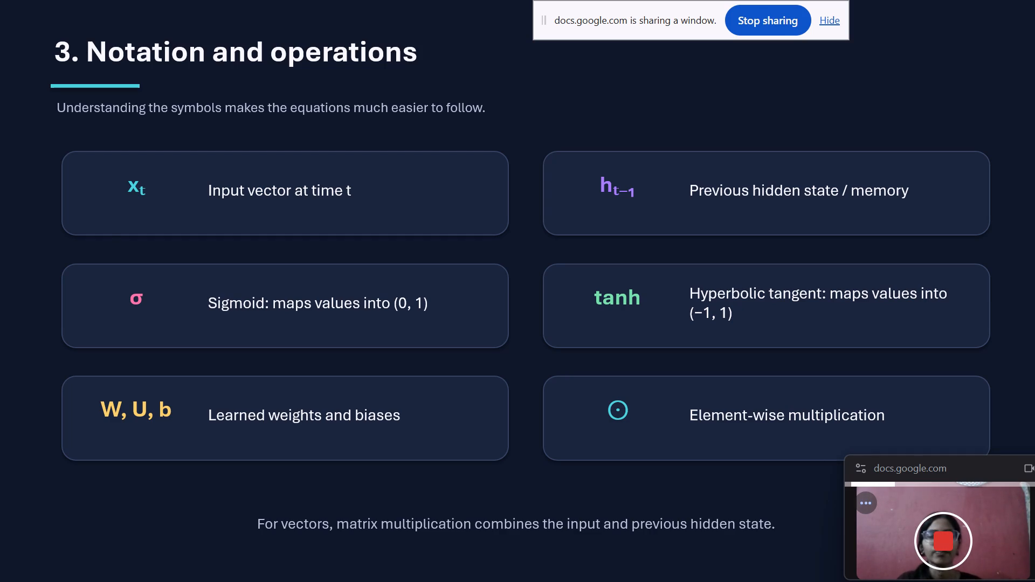
Advance the slide show to "4. Step 1 — calculate the update gate" and present it in the recording.
{"action": "left_click", "coordinate": [654, 213]}
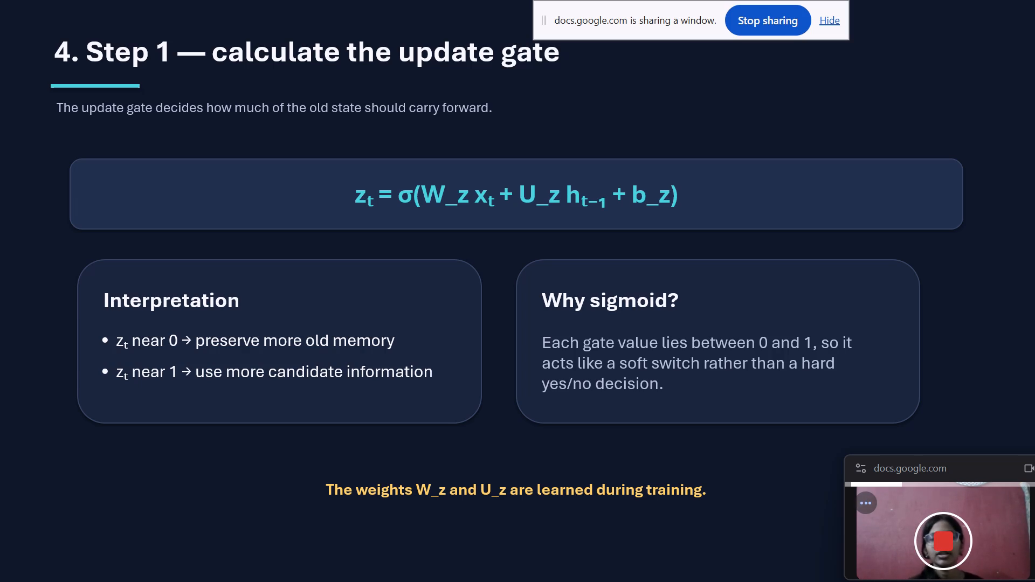
Advance the slide show to "5. Step 2 — reset gate and candidate state" while the recording continues.
{"action": "left_click", "coordinate": [581, 143]}
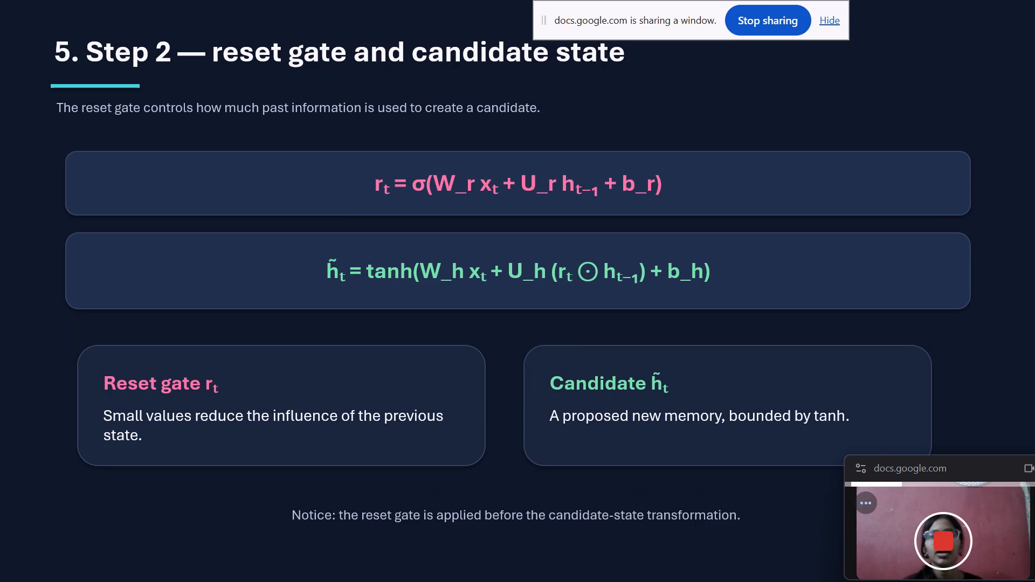
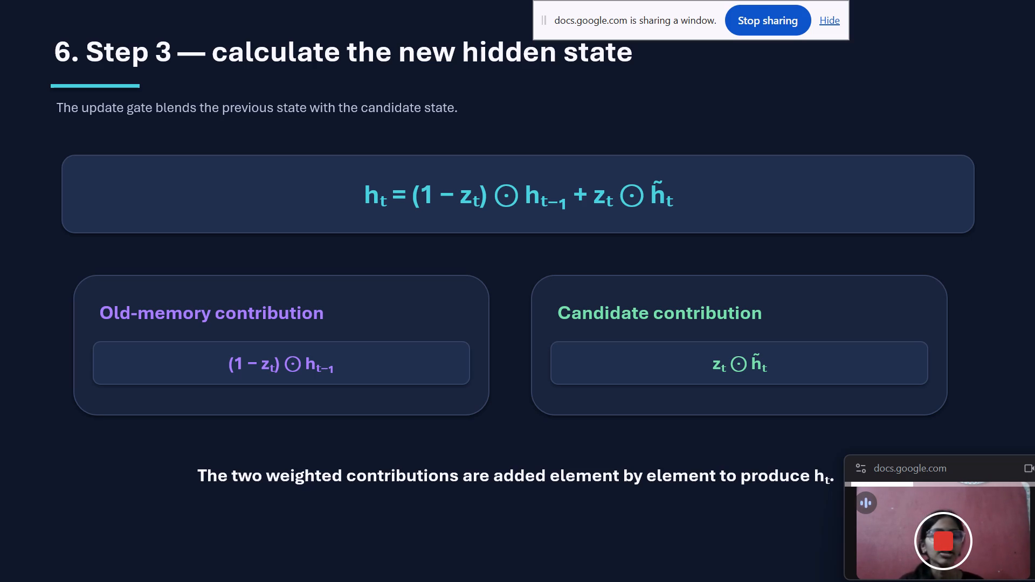
Present the slides from "7. Worked numerical example" through "10. Summary" in the recording, ending on "References & further reading".
{"action": "left_click", "coordinate": [625, 188]}
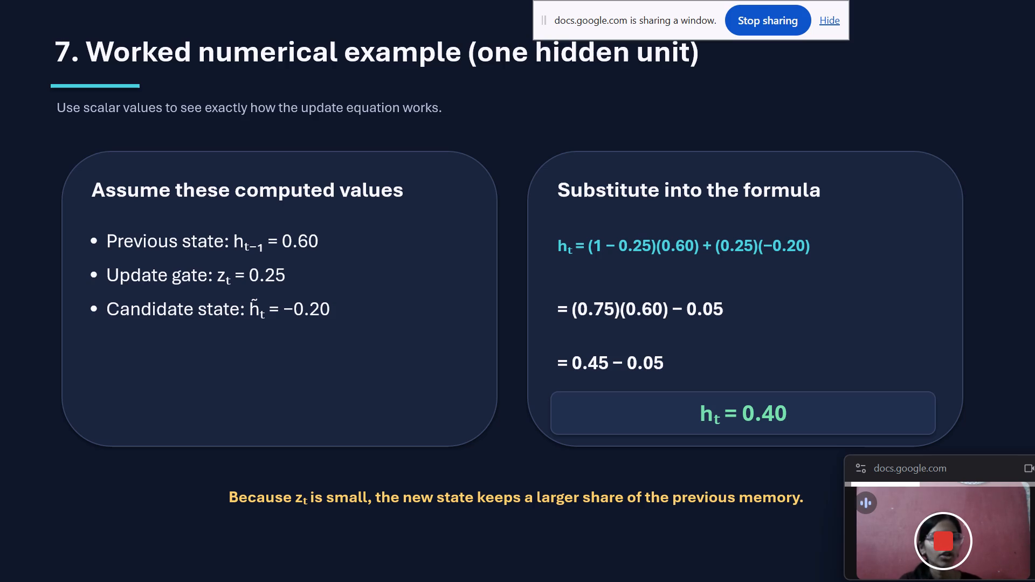
{"action": "left_click", "coordinate": [693, 366]}
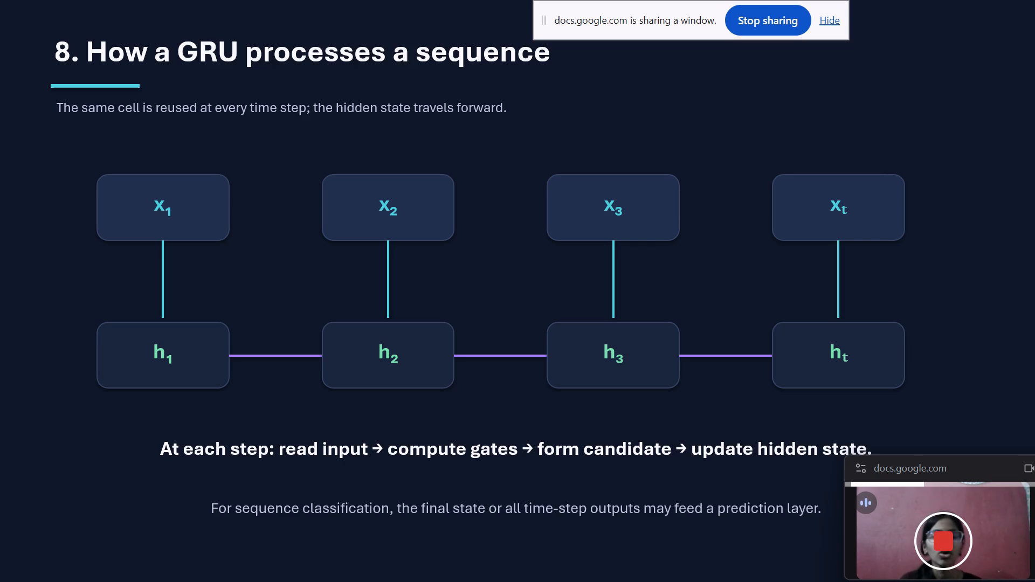
{"action": "left_click", "coordinate": [496, 371]}
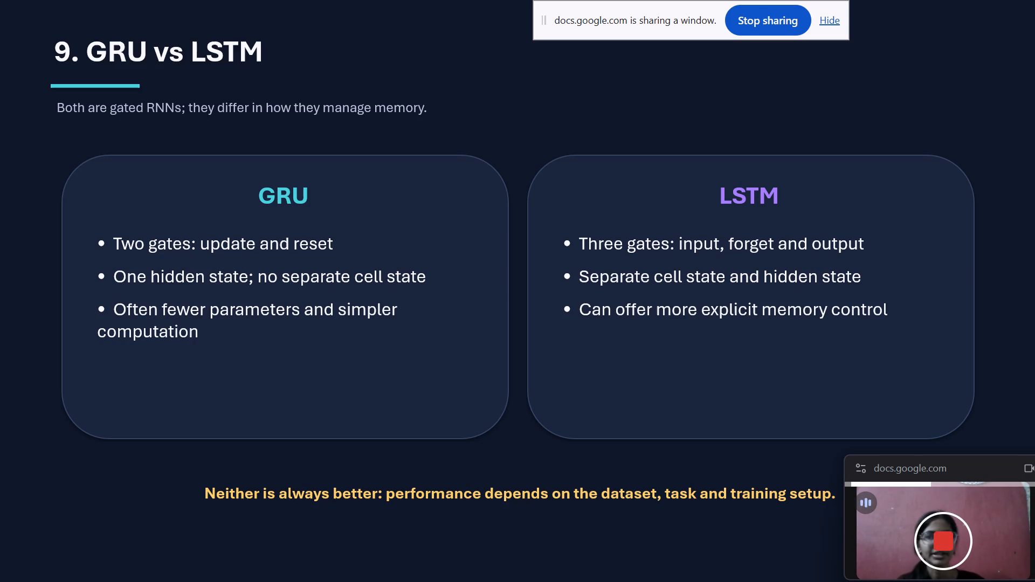
{"action": "left_click", "coordinate": [643, 481]}
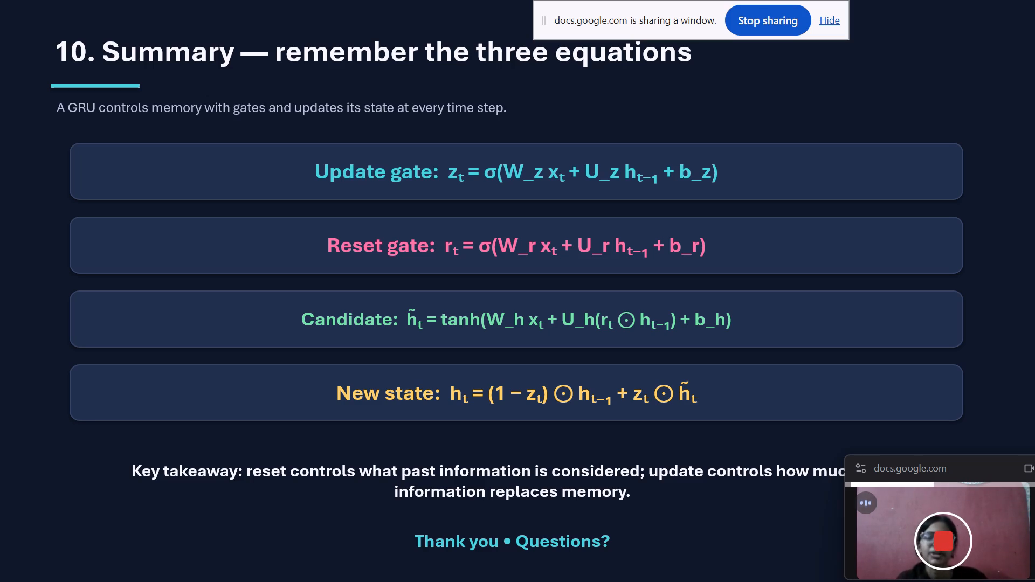
{"action": "key", "text": "Right"}
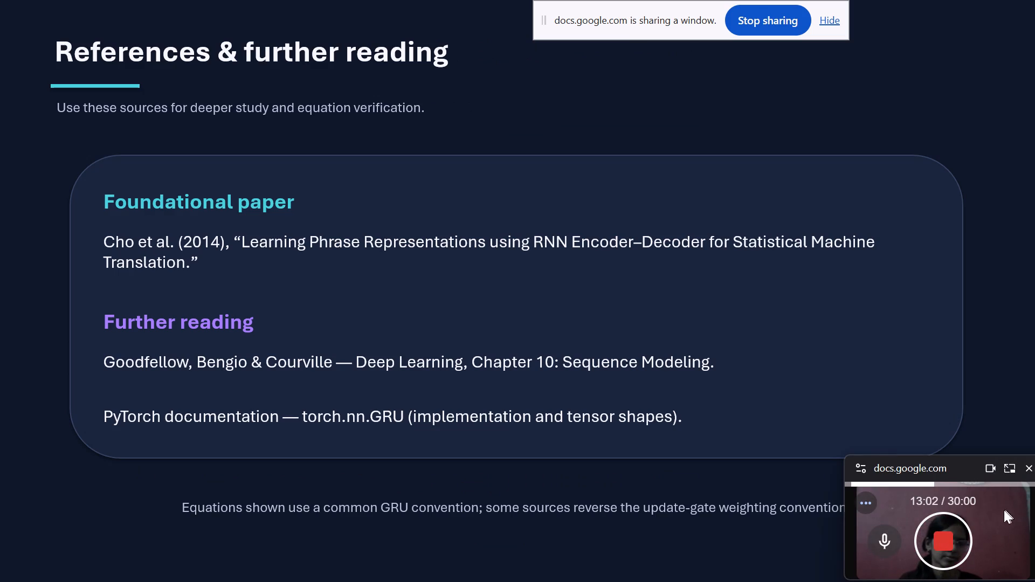
Pause the recording on the references slide, stop sharing the window and exit the slide show.
{"action": "left_click", "coordinate": [956, 541]}
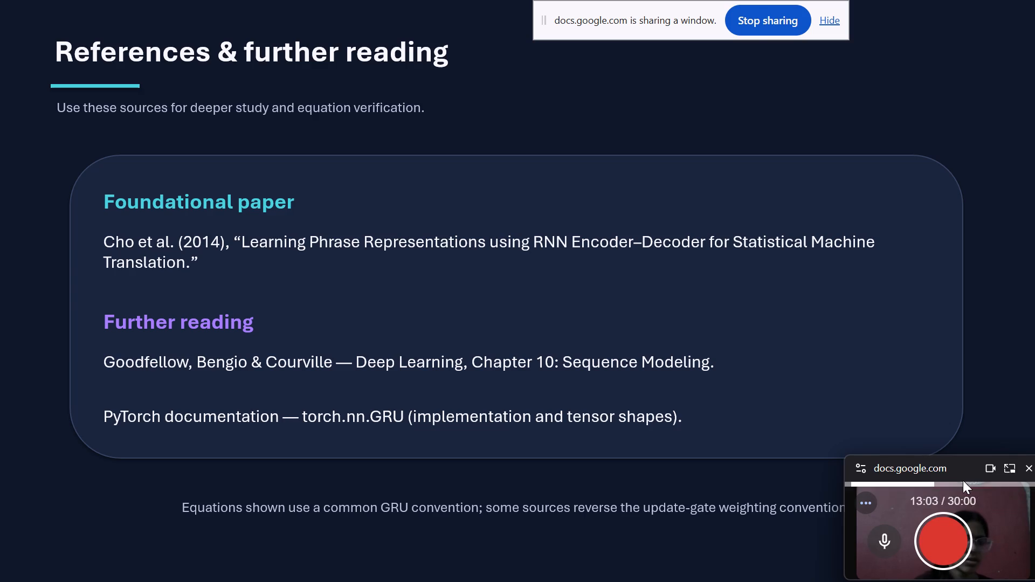
{"action": "left_click", "coordinate": [743, 13]}
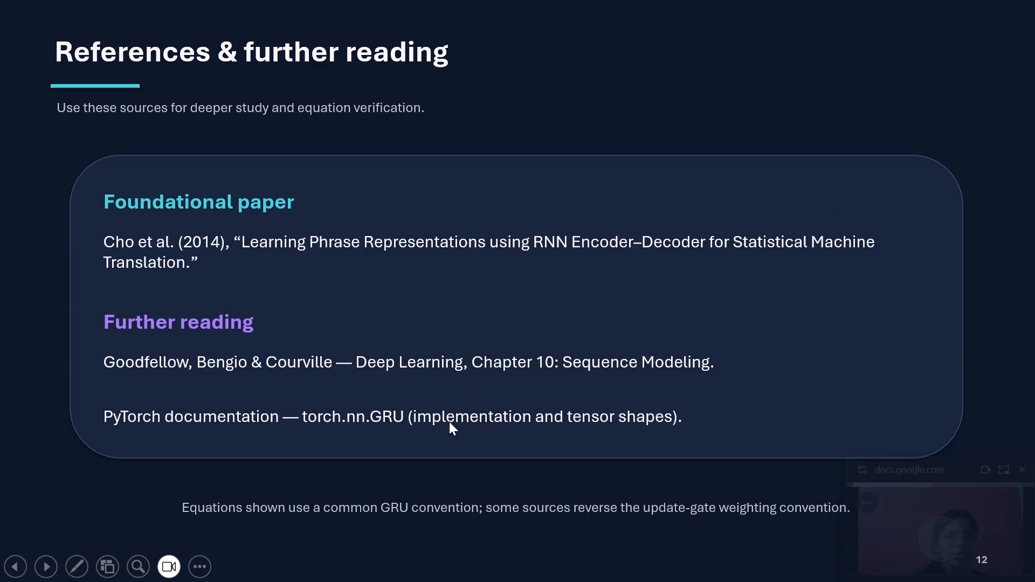
{"action": "key", "text": "Escape"}
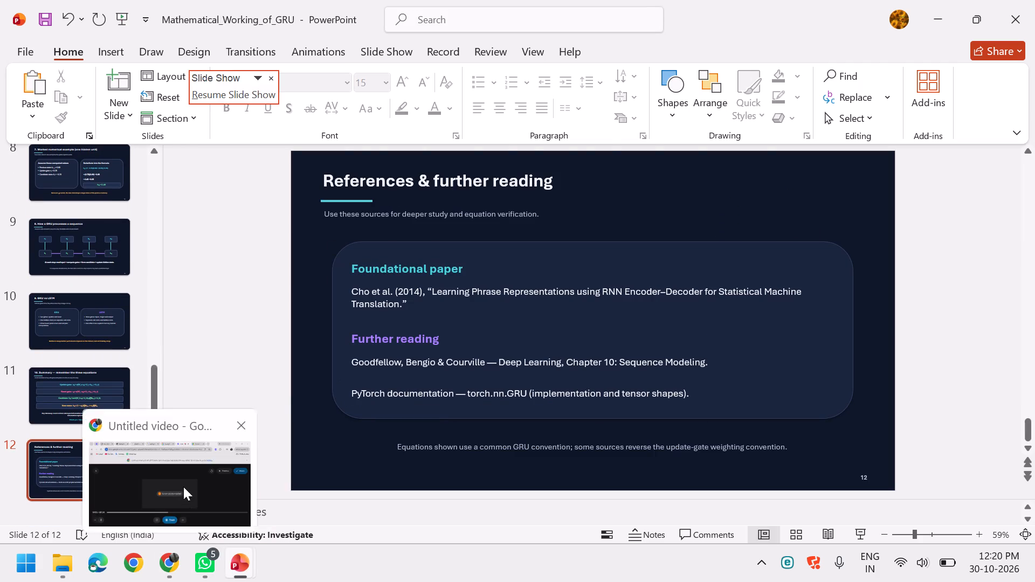
Switch to the Google Vids recording in Chrome, finish it and insert it into the untitled video.
{"action": "left_click", "coordinate": [183, 487]}
{"action": "left_click", "coordinate": [691, 379]}
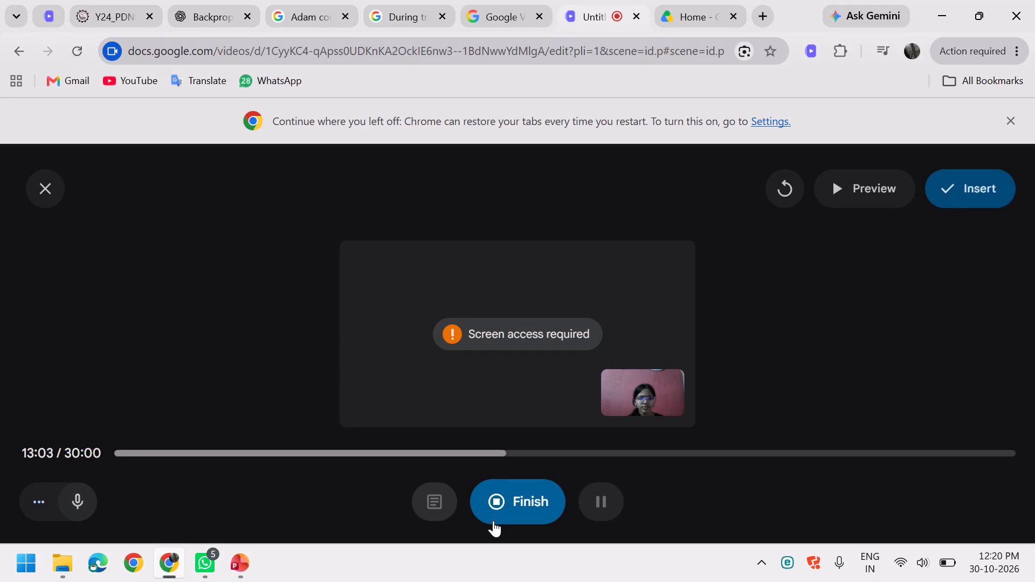
{"action": "left_click", "coordinate": [496, 519]}
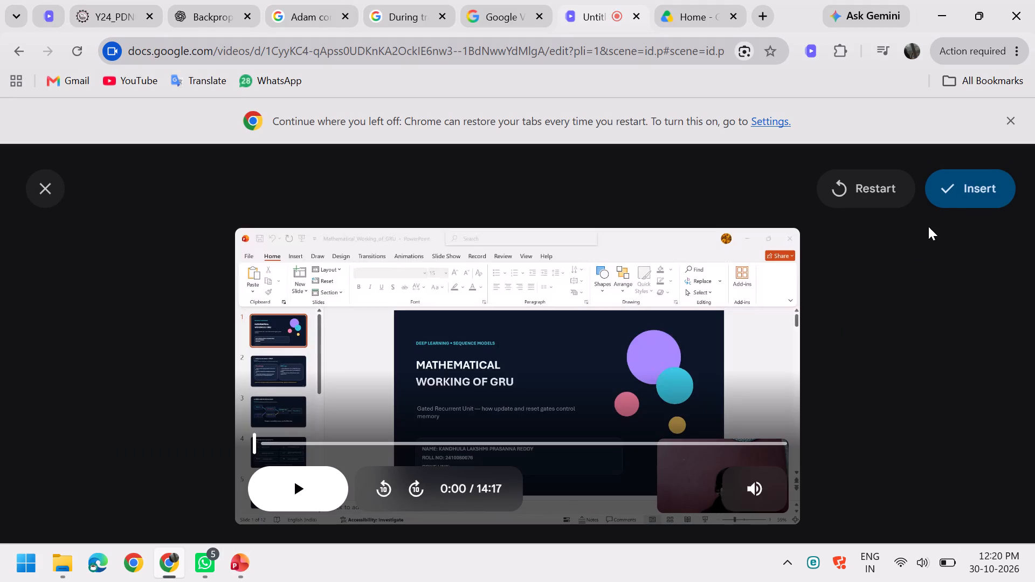
{"action": "left_click", "coordinate": [952, 182]}
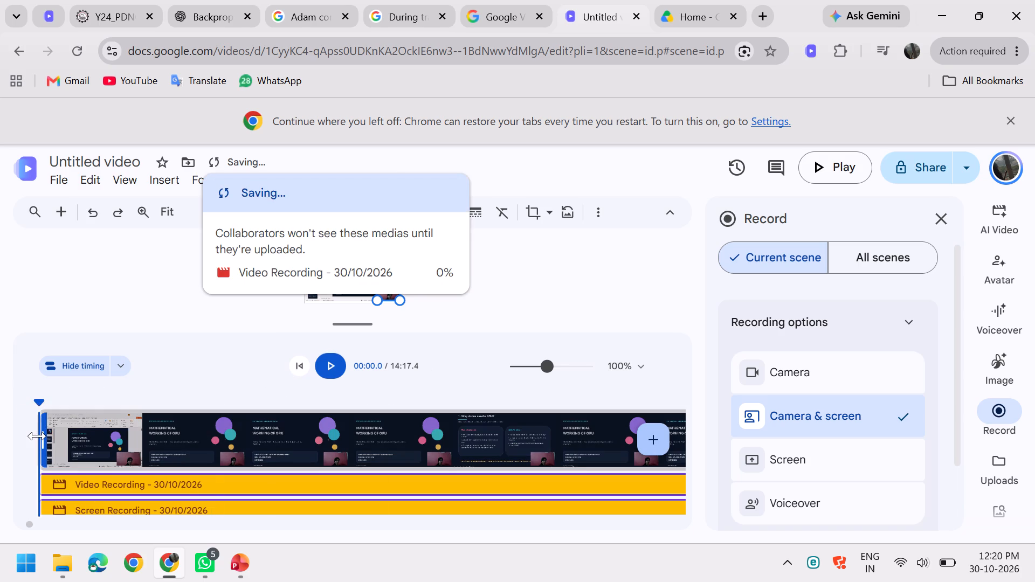
Trim the start of the inserted recording on the timeline, shortening the video to 12:41.4.
{"action": "left_click_drag", "start_coordinate": [43, 436], "coordinate": [426, 442]}
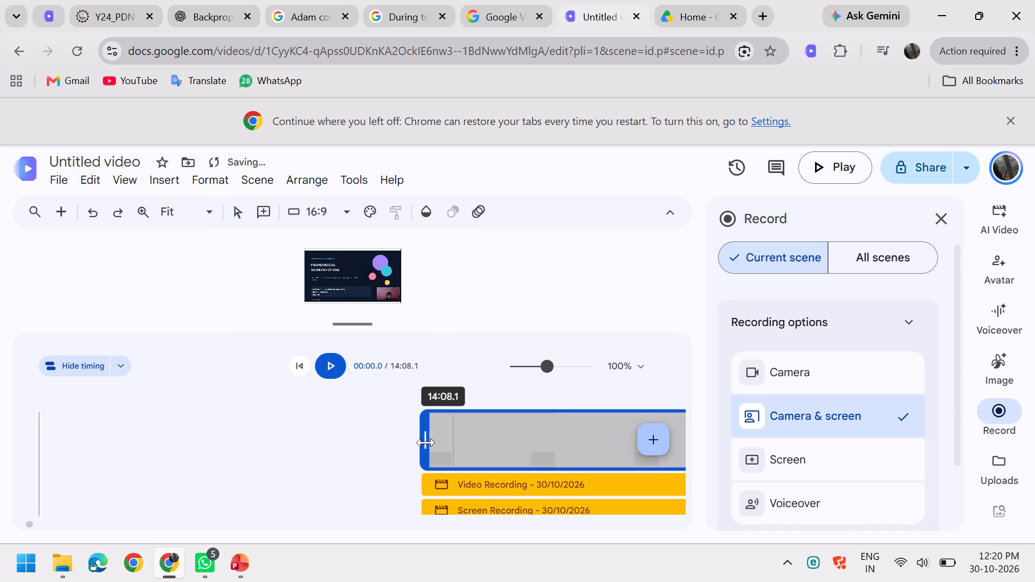
{"action": "left_click_drag", "start_coordinate": [426, 442], "coordinate": [955, 459]}
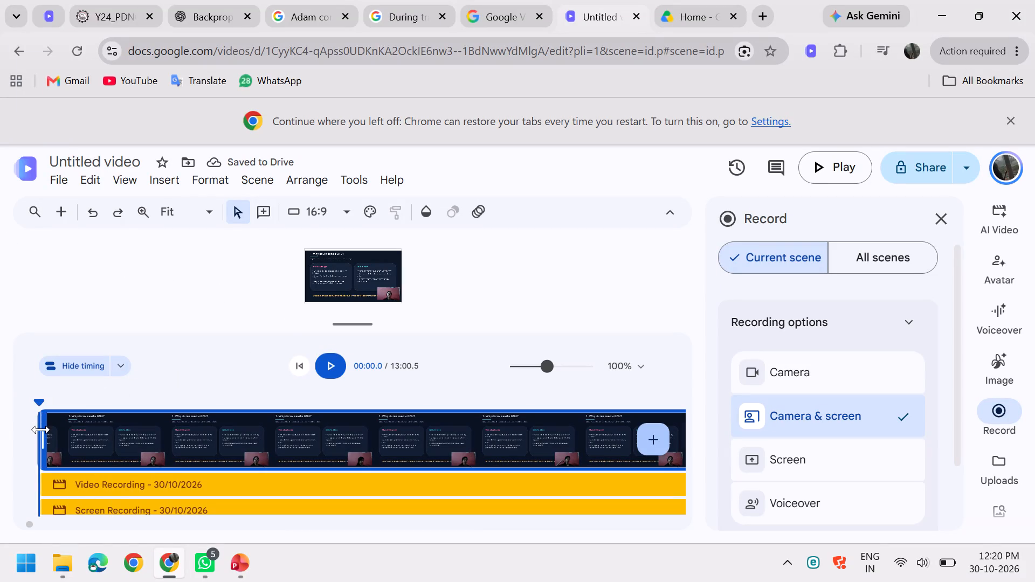
{"action": "left_click_drag", "start_coordinate": [41, 429], "coordinate": [595, 416]}
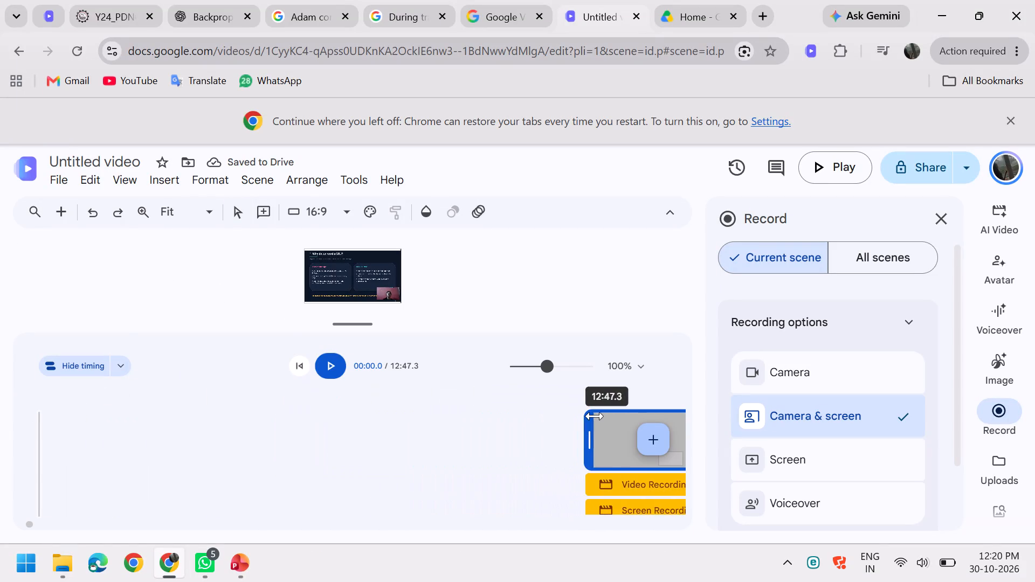
{"action": "left_click_drag", "start_coordinate": [595, 416], "coordinate": [712, 414]}
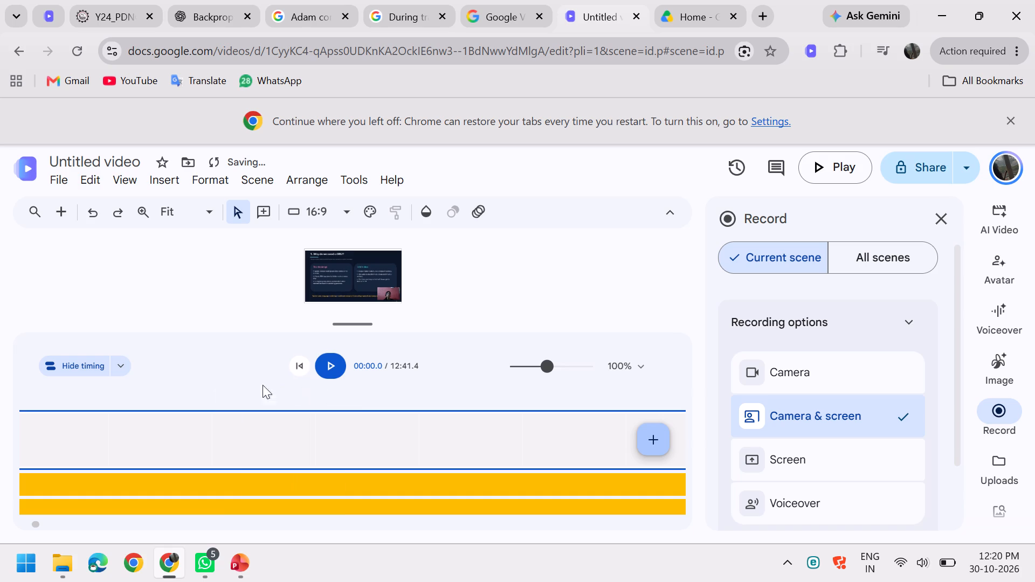
Return the playhead to the beginning and keep trimming the recording's start until the video is 11:33.0 long.
{"action": "left_click", "coordinate": [245, 391]}
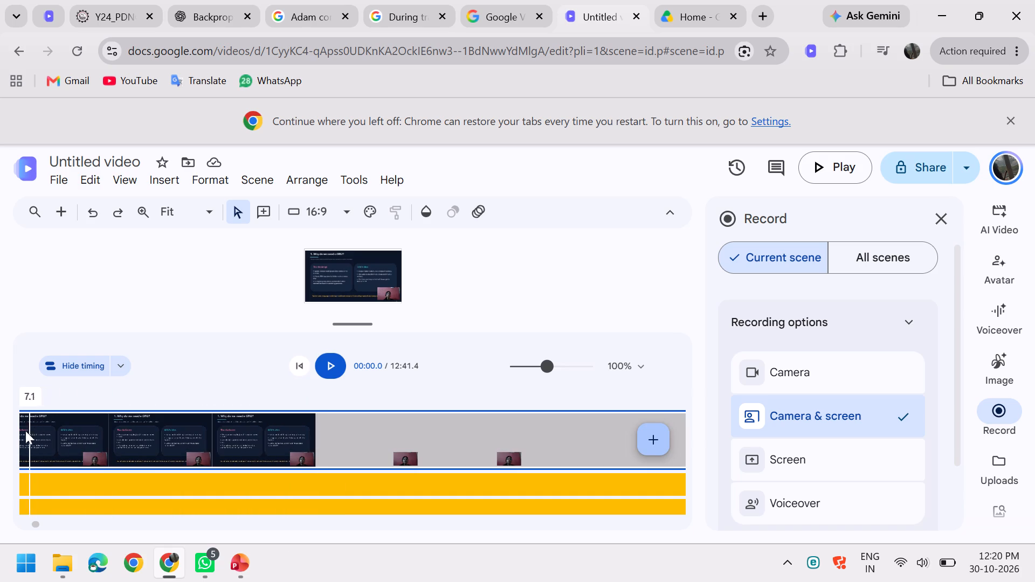
{"action": "left_click", "coordinate": [203, 396]}
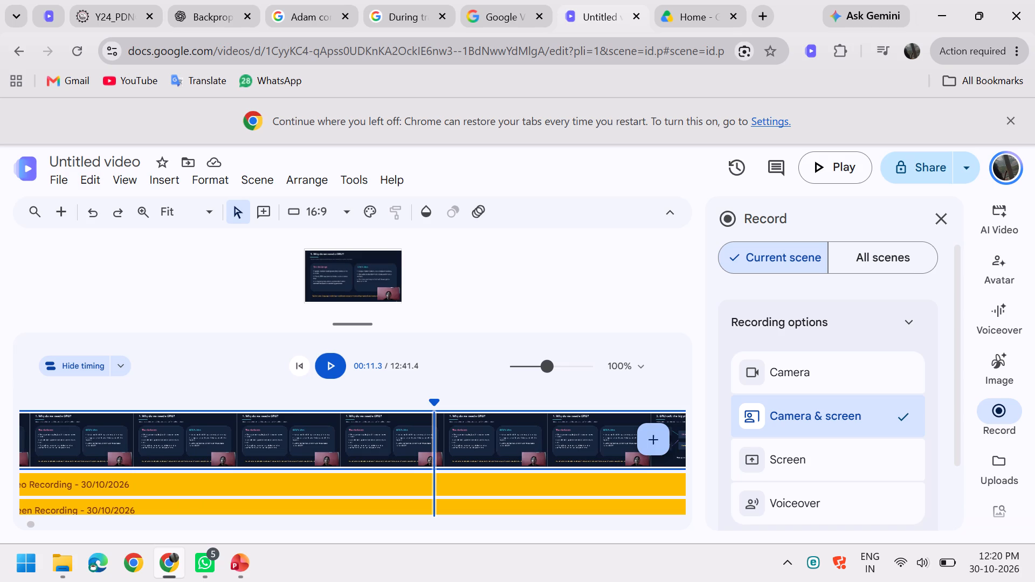
{"action": "left_click_drag", "start_coordinate": [433, 403], "coordinate": [115, 368]}
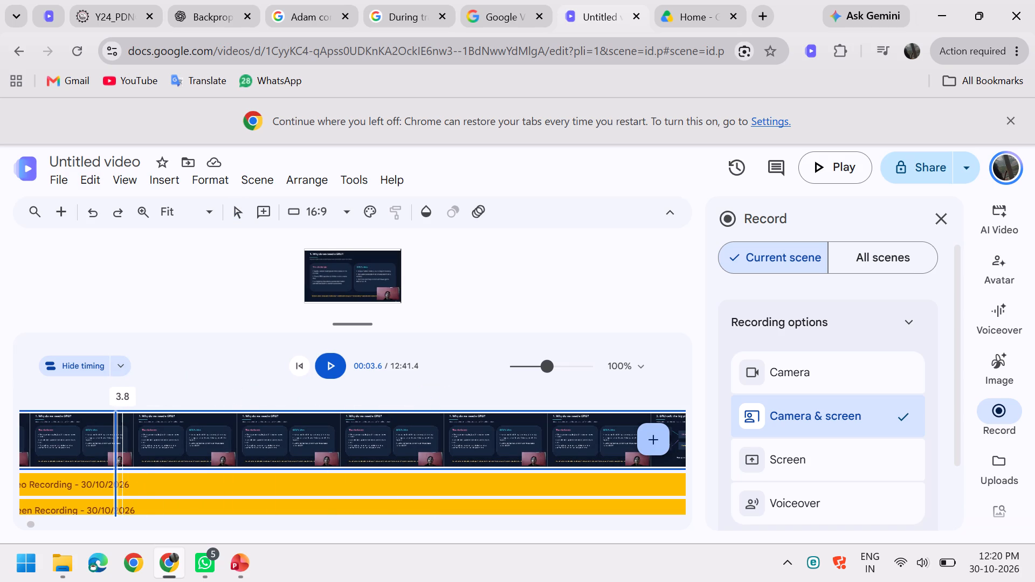
{"action": "left_click_drag", "start_coordinate": [116, 403], "coordinate": [0, 401]}
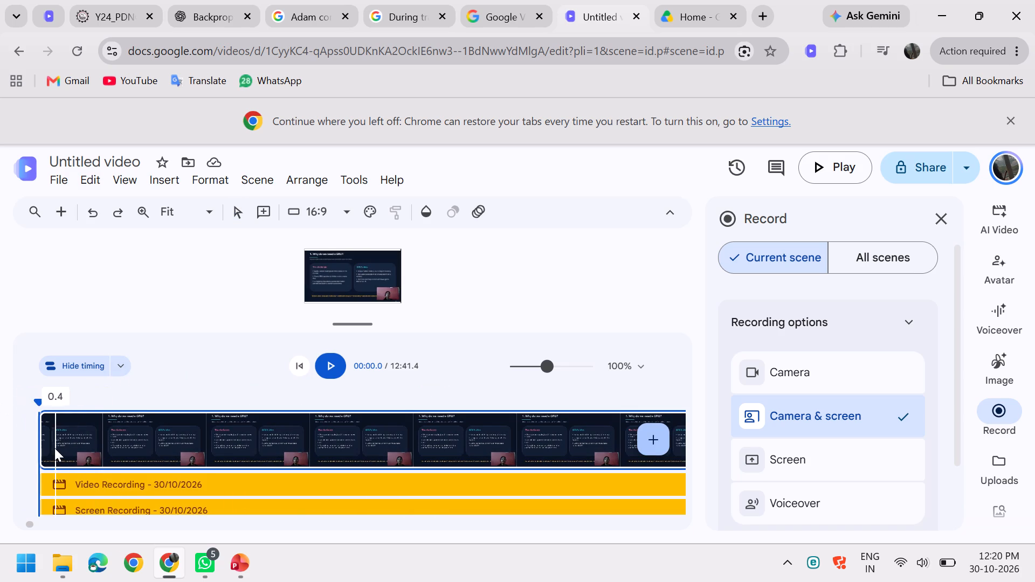
{"action": "left_click", "coordinate": [54, 447]}
{"action": "left_click_drag", "start_coordinate": [44, 434], "coordinate": [49, 436]}
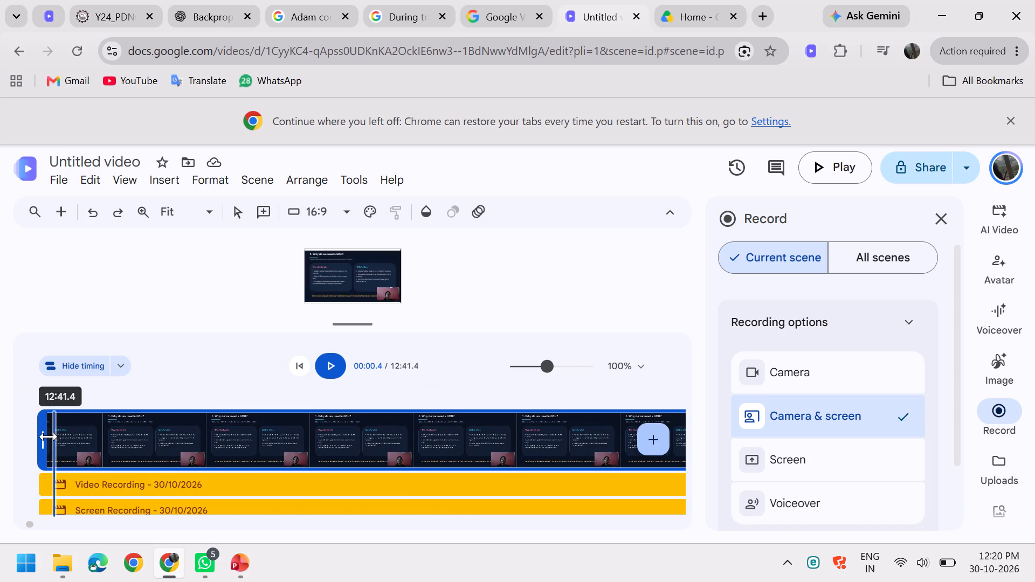
{"action": "left_click_drag", "start_coordinate": [49, 436], "coordinate": [643, 459]}
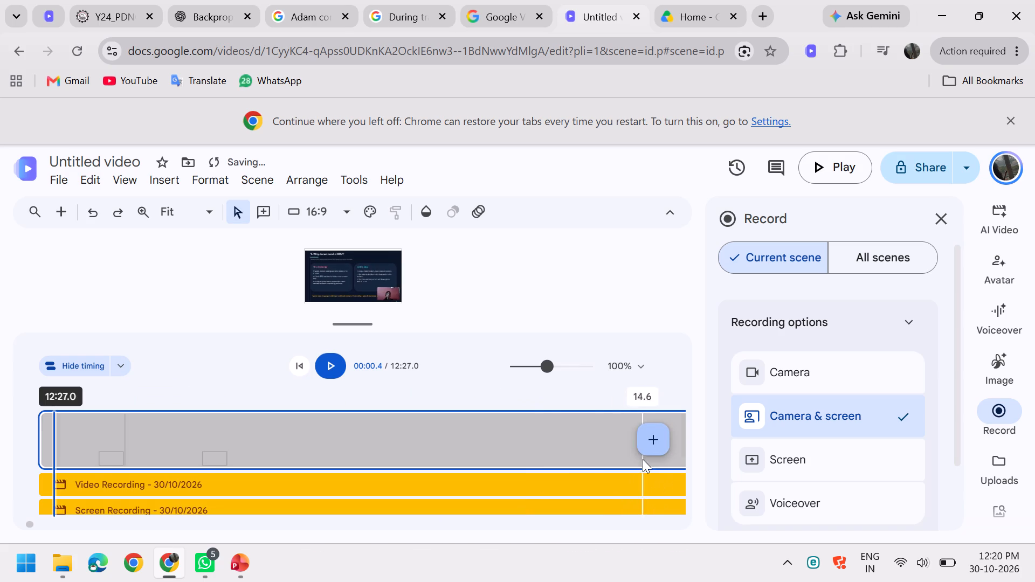
{"action": "left_click_drag", "start_coordinate": [41, 445], "coordinate": [49, 446]}
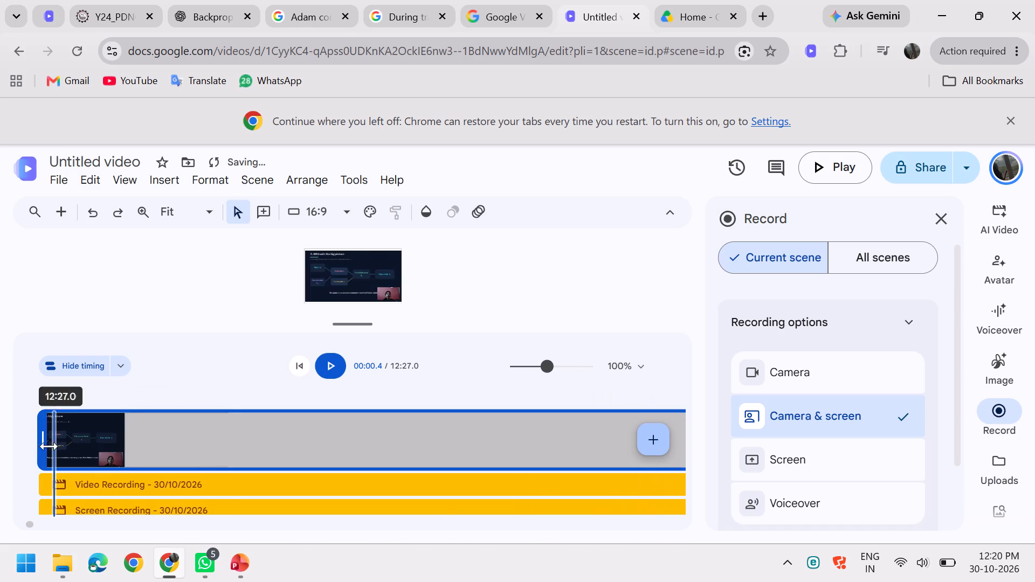
{"action": "left_click_drag", "start_coordinate": [49, 446], "coordinate": [558, 430]}
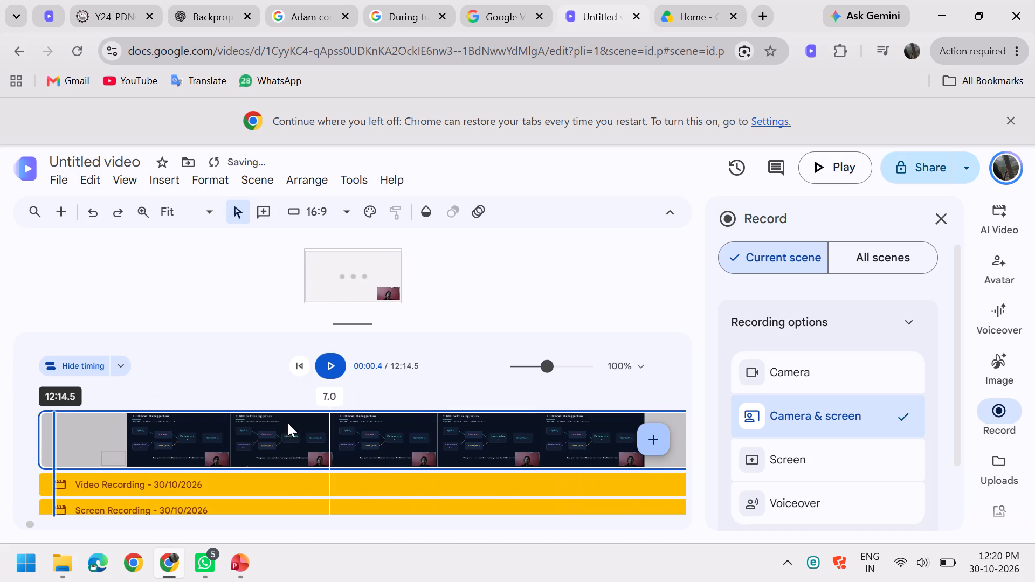
{"action": "left_click_drag", "start_coordinate": [41, 441], "coordinate": [590, 432]}
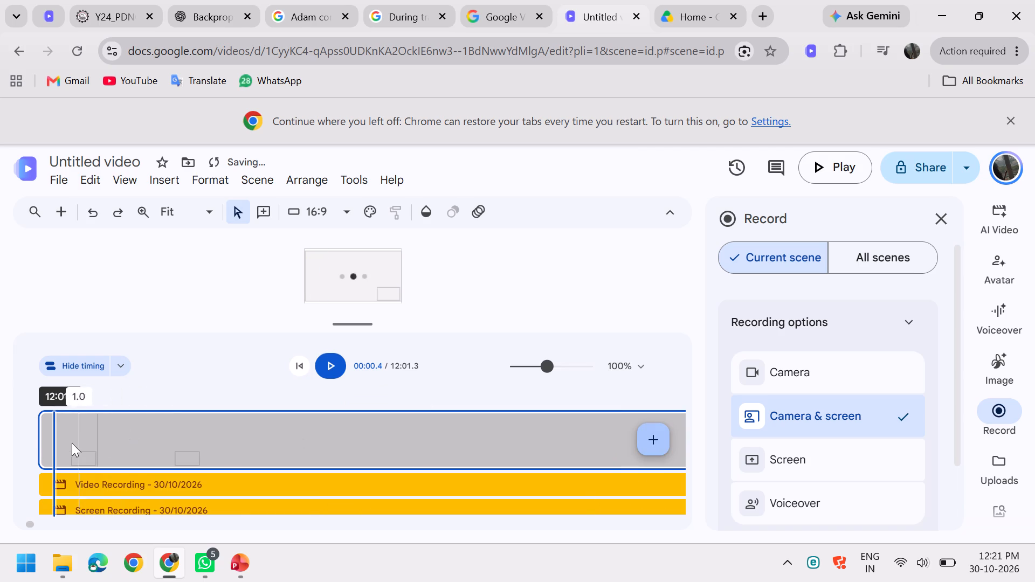
{"action": "left_click_drag", "start_coordinate": [42, 447], "coordinate": [624, 438]}
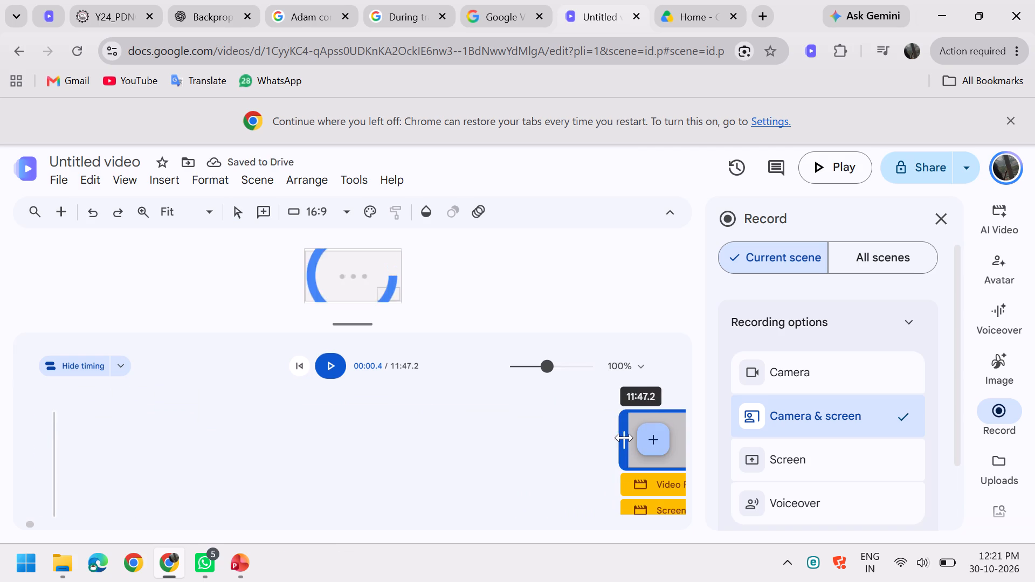
{"action": "left_click_drag", "start_coordinate": [37, 446], "coordinate": [89, 449]}
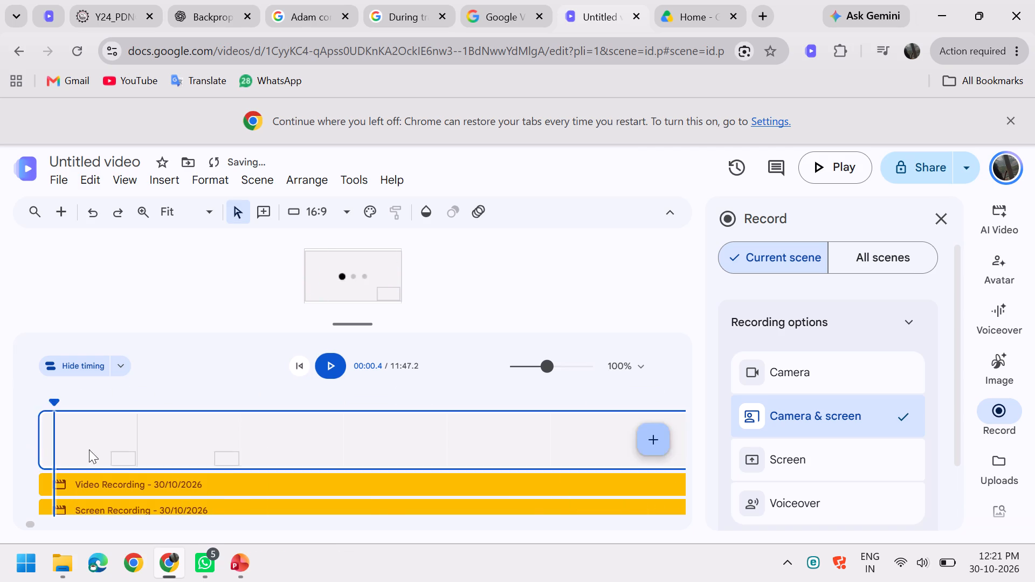
{"action": "left_click_drag", "start_coordinate": [89, 449], "coordinate": [636, 424]}
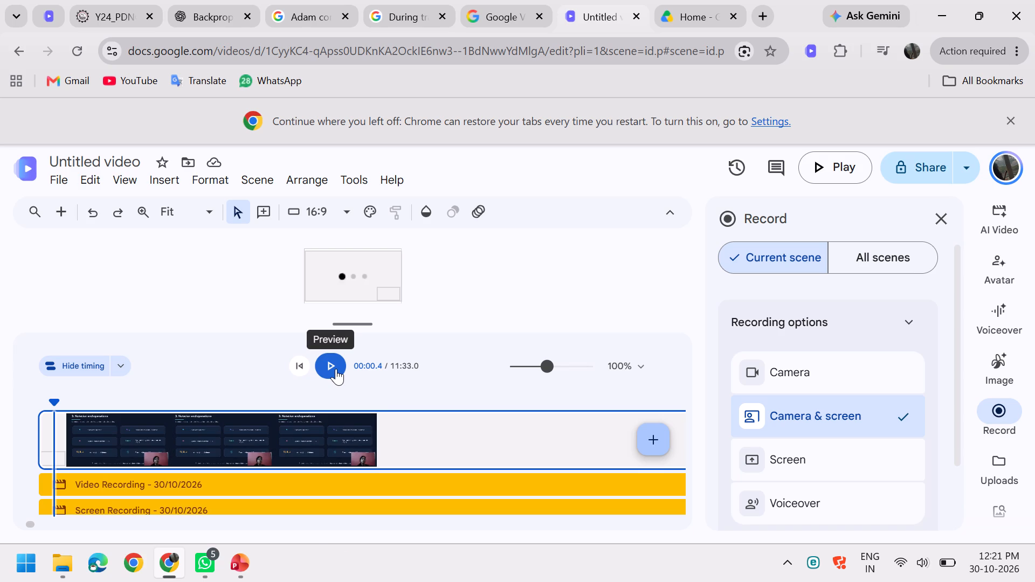
Play a preview of the trimmed recording from near its beginning.
{"action": "left_click", "coordinate": [336, 369]}
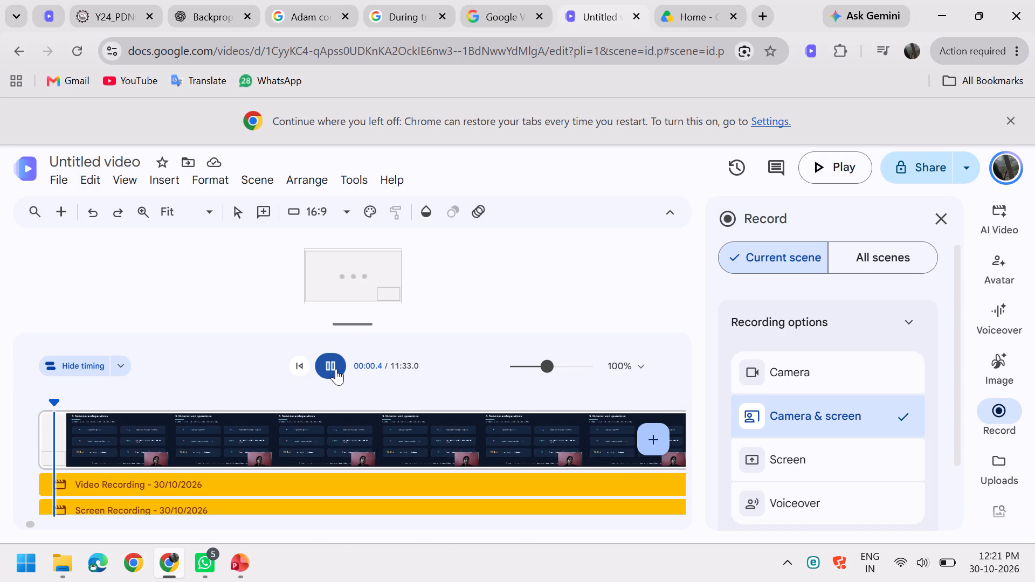
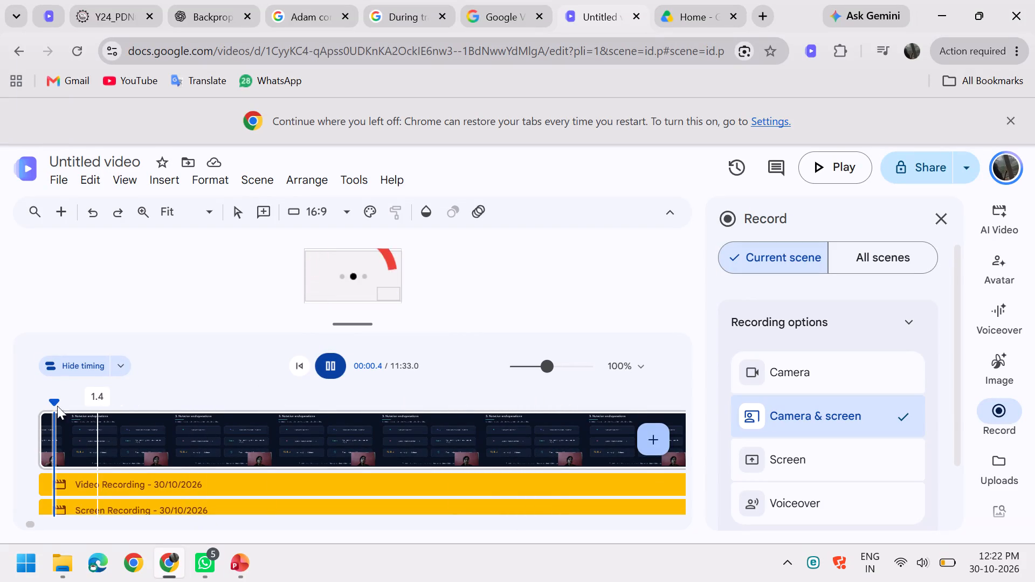
Preview the trimmed recording from near its beginning and close the recording options.
{"action": "left_click_drag", "start_coordinate": [56, 405], "coordinate": [22, 411]}
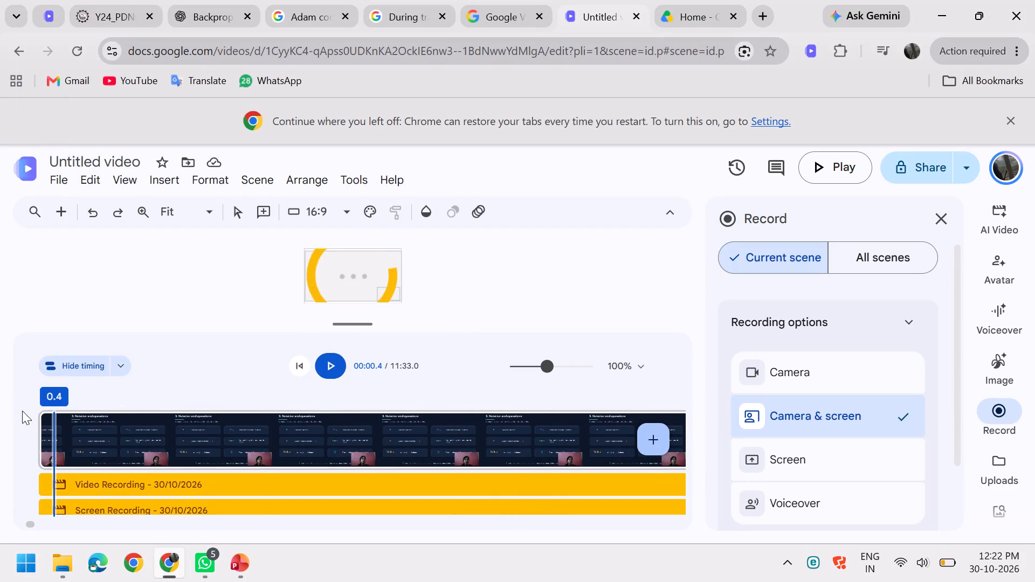
{"action": "left_click_drag", "start_coordinate": [22, 411], "coordinate": [22, 411]}
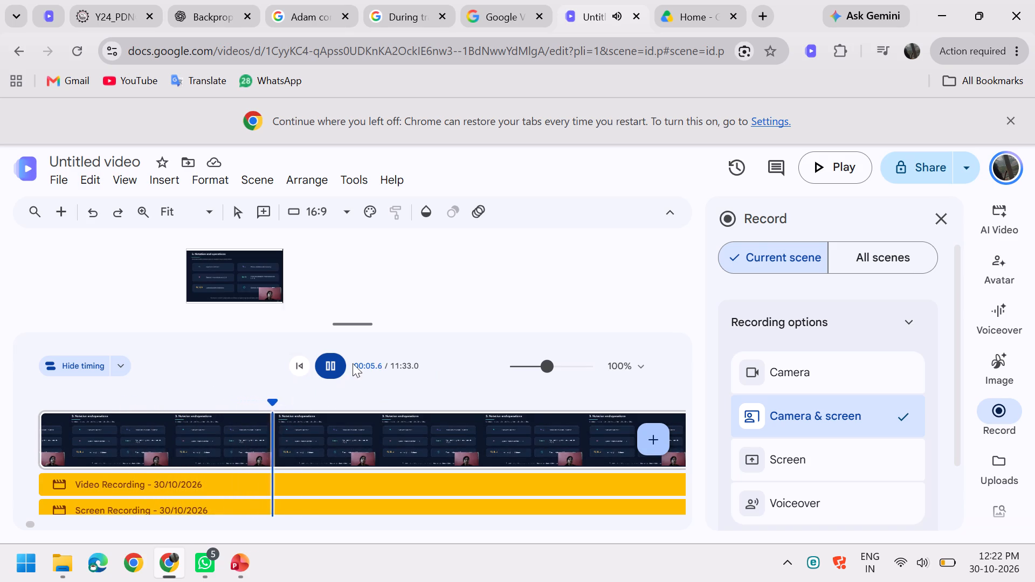
{"action": "left_click", "coordinate": [950, 217]}
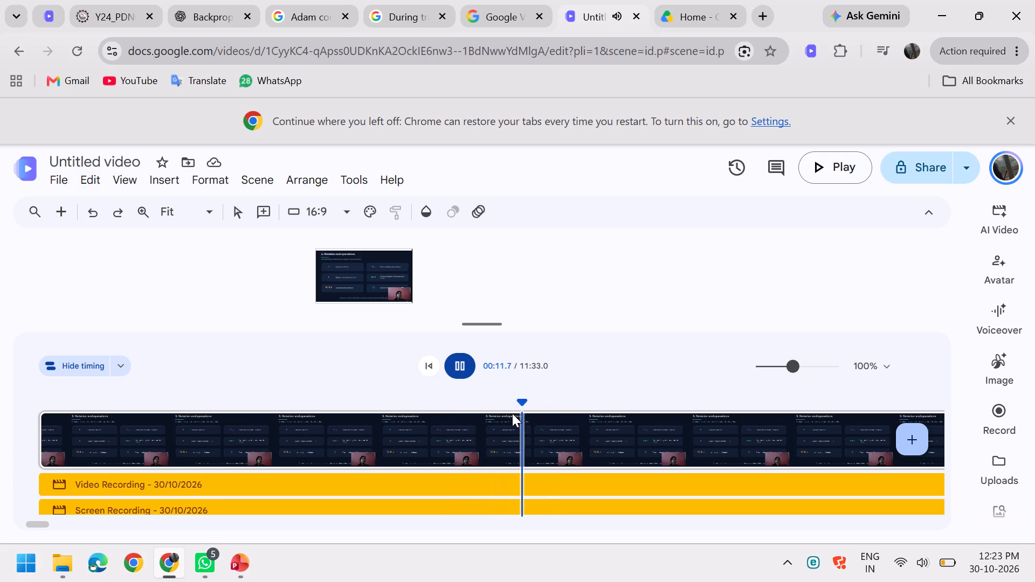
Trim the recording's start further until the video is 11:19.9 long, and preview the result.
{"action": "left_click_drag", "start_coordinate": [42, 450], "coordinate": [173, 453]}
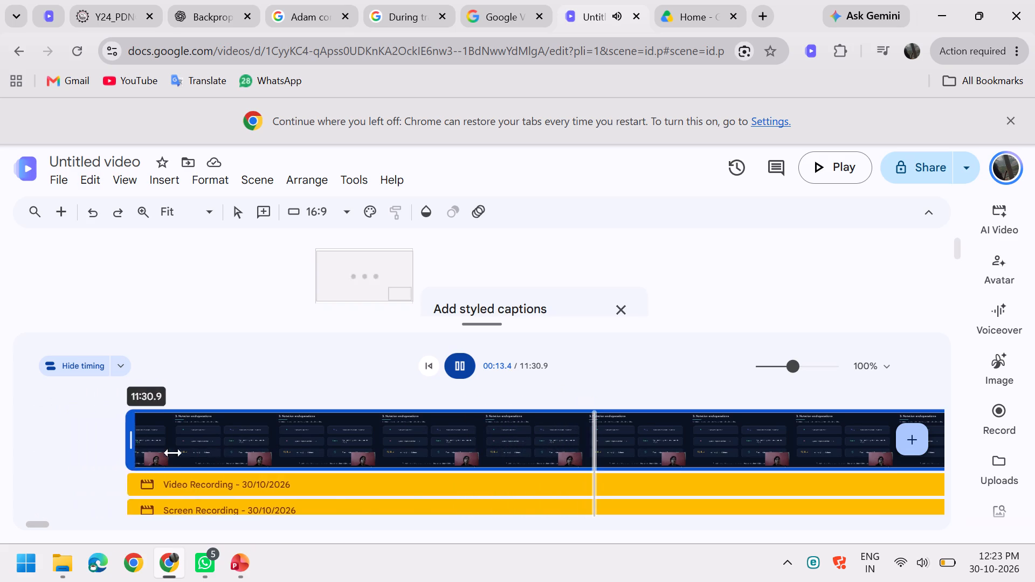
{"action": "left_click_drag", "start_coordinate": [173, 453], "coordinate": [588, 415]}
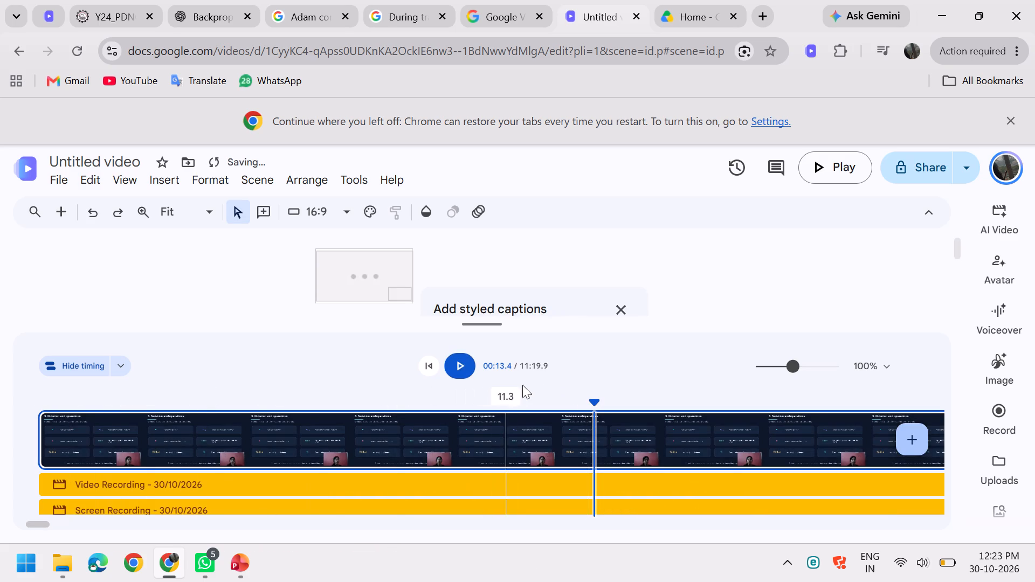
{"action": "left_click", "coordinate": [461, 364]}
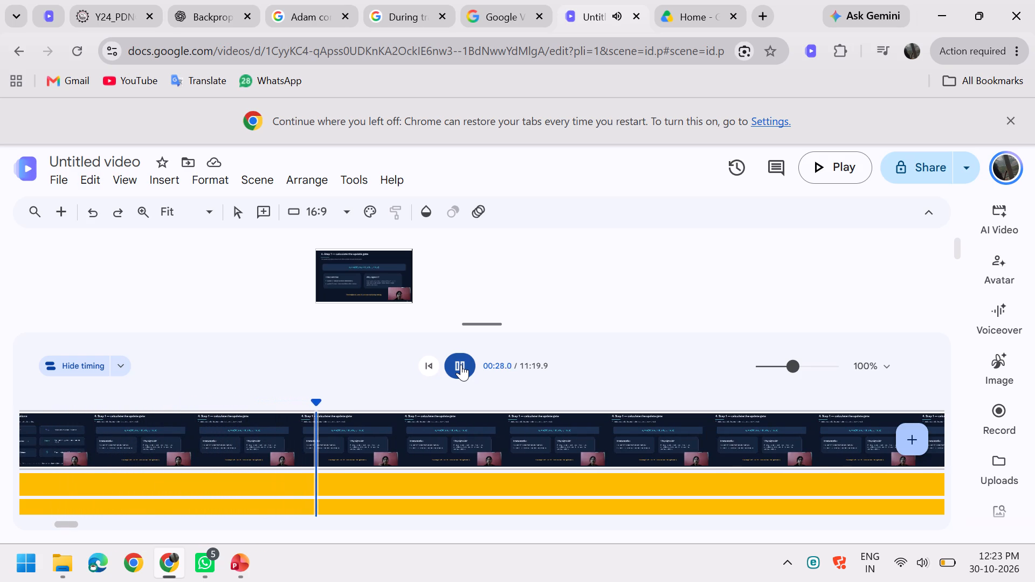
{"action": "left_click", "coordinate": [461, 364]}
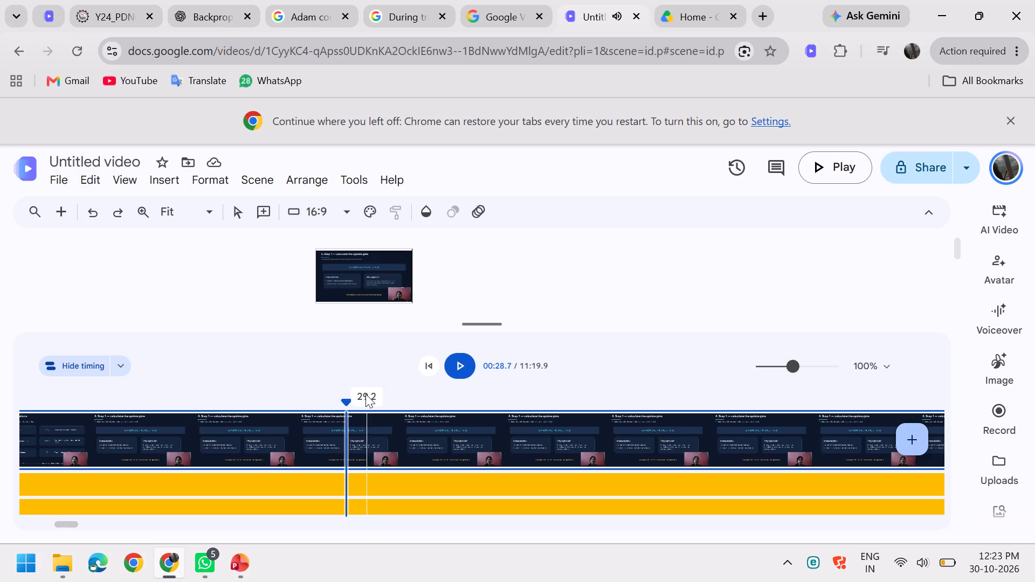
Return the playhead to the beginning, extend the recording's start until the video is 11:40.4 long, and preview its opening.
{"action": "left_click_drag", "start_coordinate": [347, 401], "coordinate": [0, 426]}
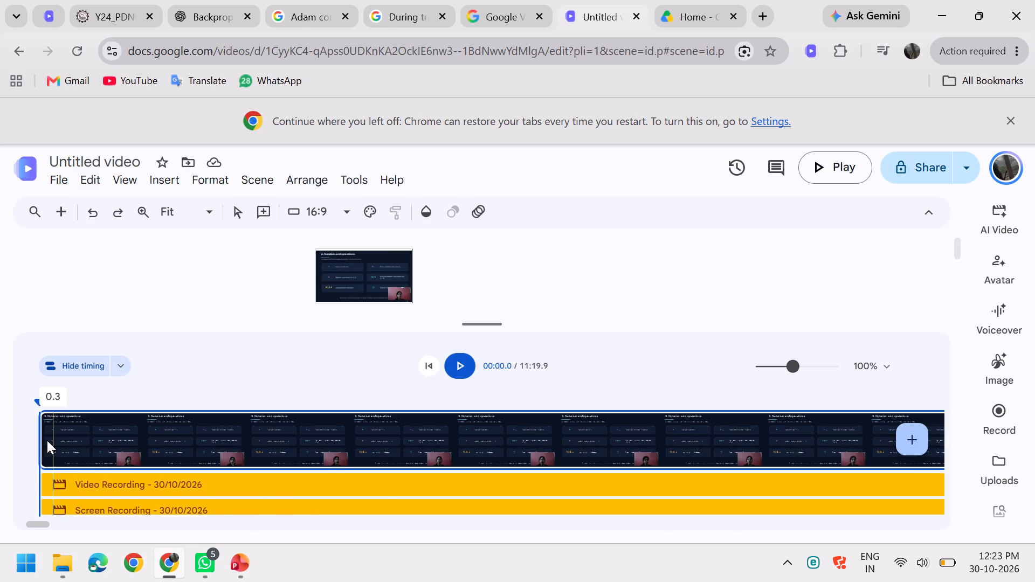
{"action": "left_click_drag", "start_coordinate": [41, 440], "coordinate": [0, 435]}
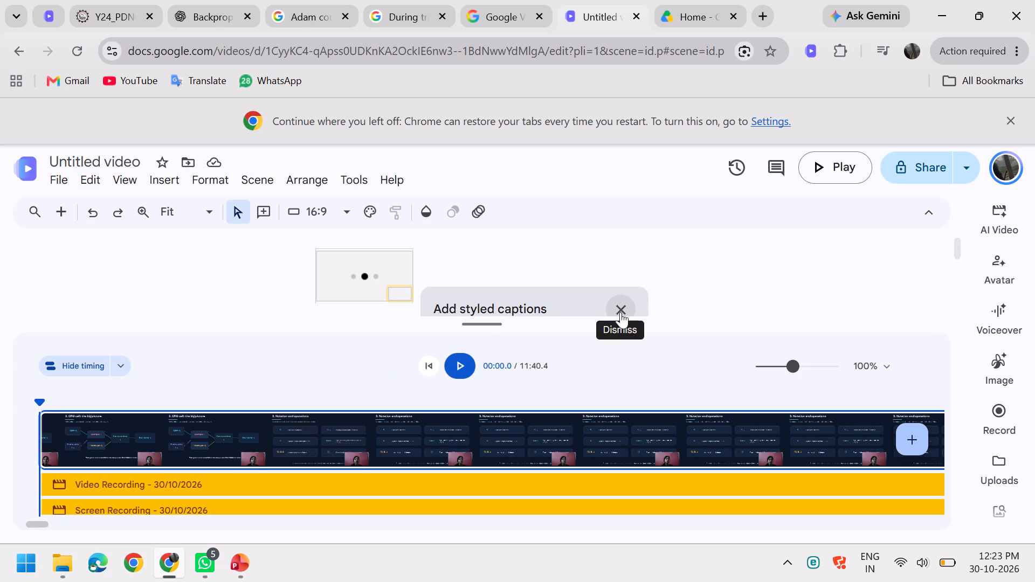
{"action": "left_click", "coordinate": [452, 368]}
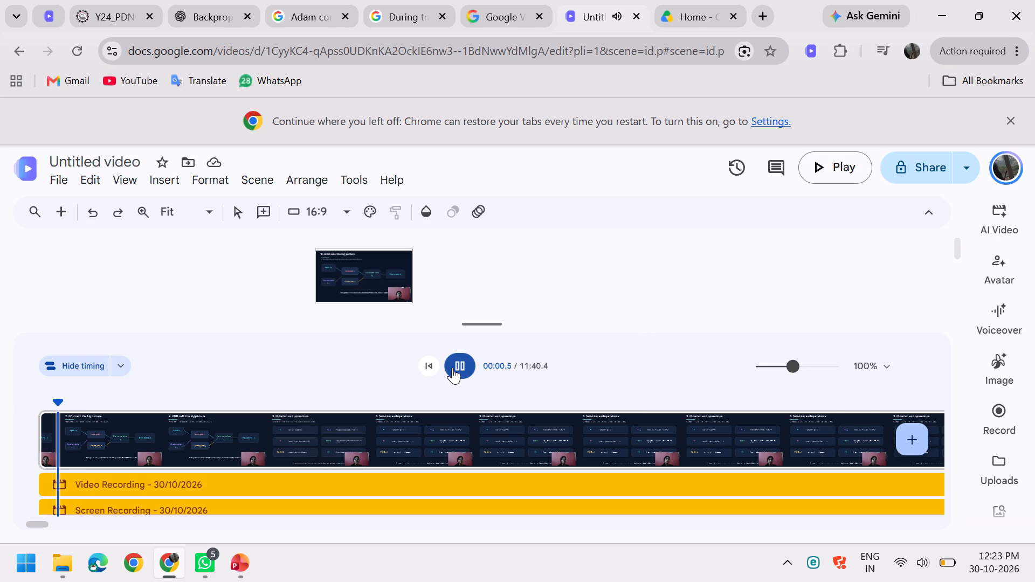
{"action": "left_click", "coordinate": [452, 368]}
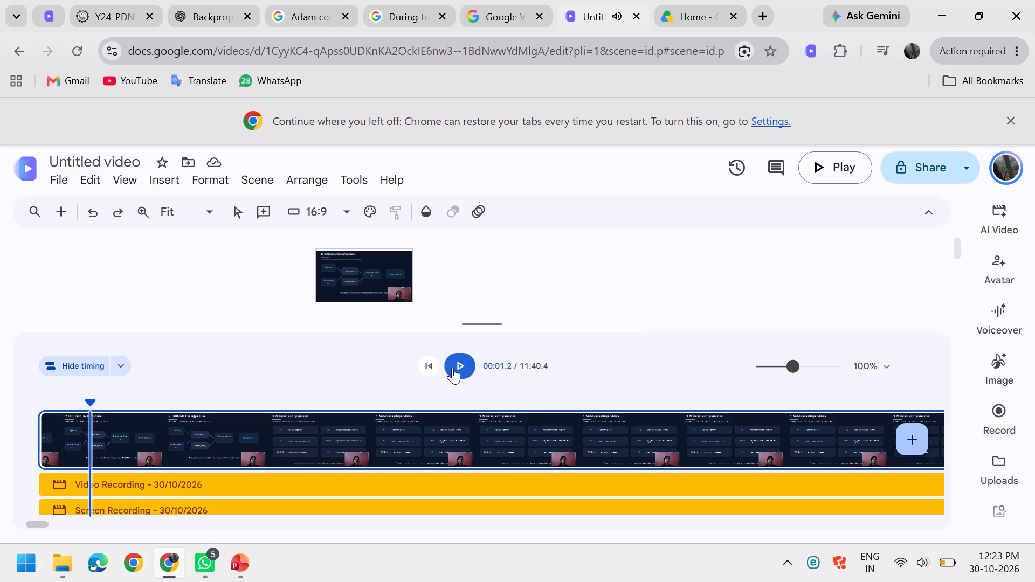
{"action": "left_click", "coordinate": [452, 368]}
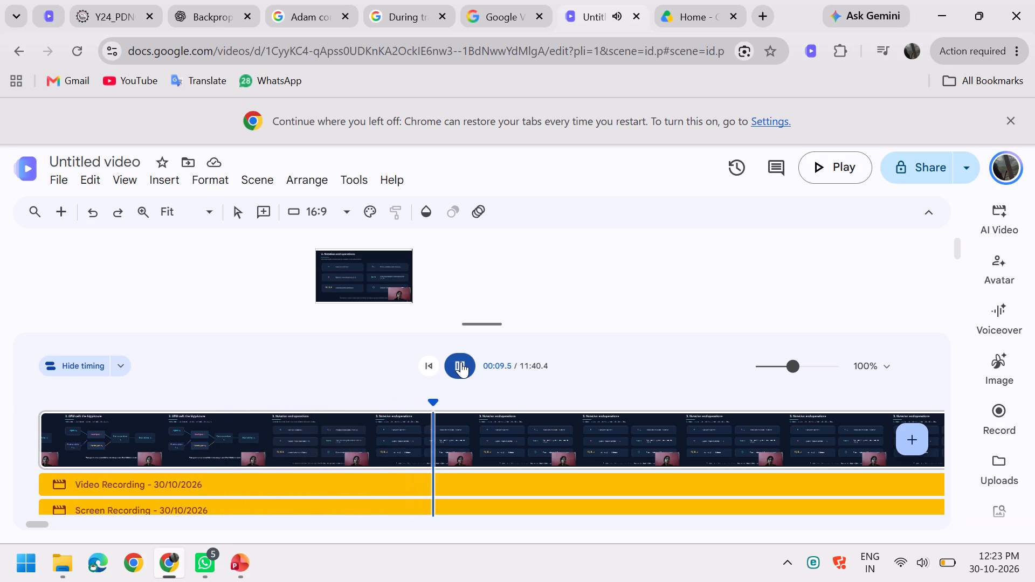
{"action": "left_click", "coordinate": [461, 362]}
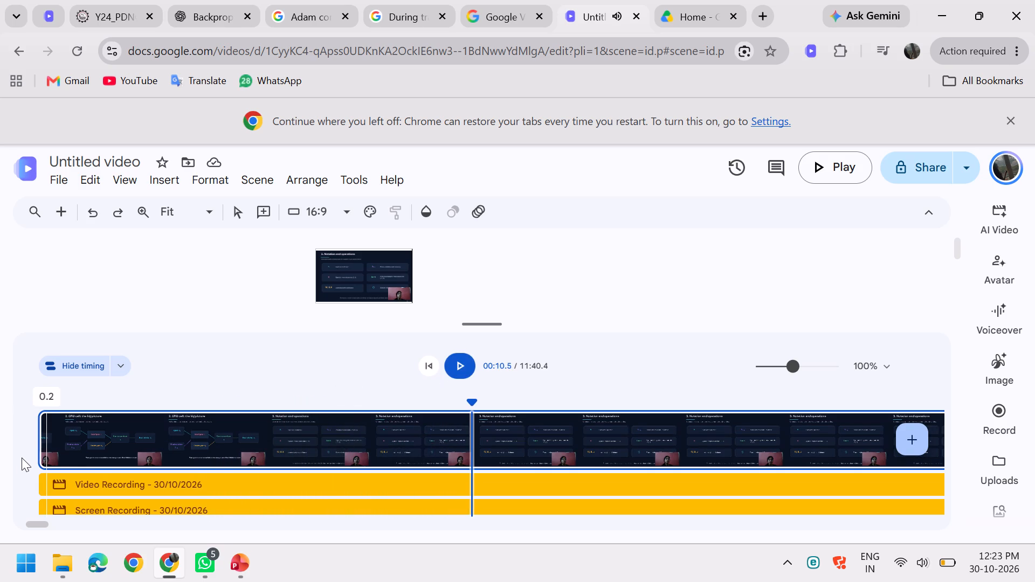
Extend the start of the recording on the timeline until the video is 14:49.2 long.
{"action": "left_click_drag", "start_coordinate": [40, 444], "coordinate": [0, 455]}
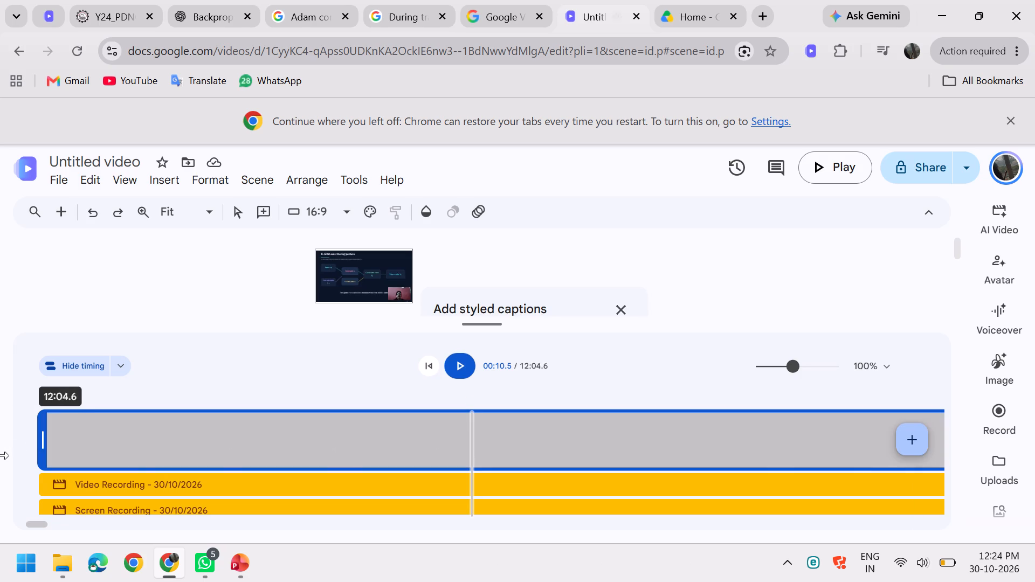
{"action": "left_click_drag", "start_coordinate": [0, 455], "coordinate": [0, 456]}
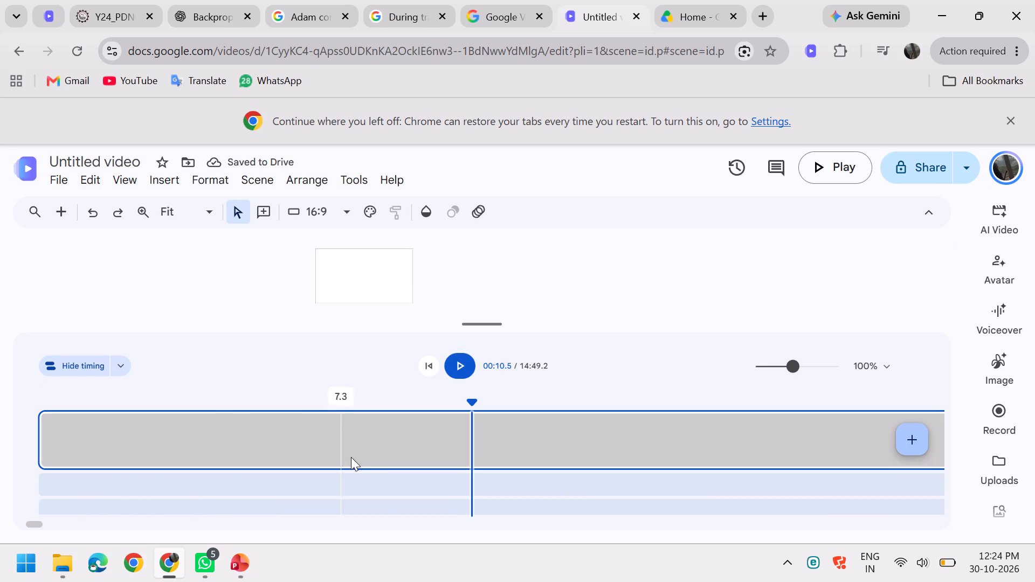
Move the playhead to where the recorded clips begin and preview the title slide section in short bursts.
{"action": "left_click_drag", "start_coordinate": [471, 401], "coordinate": [568, 405]}
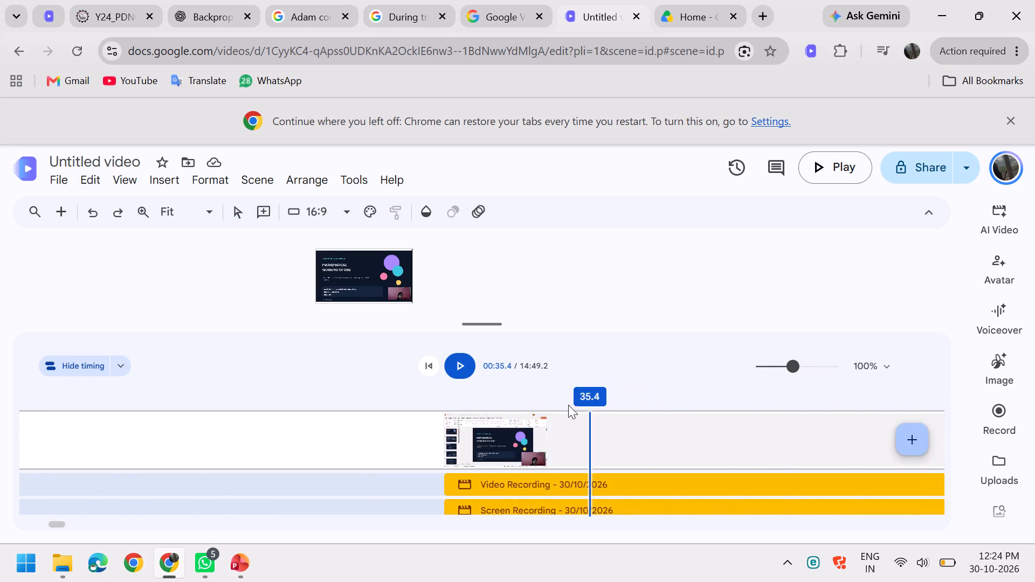
{"action": "left_click_drag", "start_coordinate": [568, 405], "coordinate": [445, 424]}
{"action": "left_click", "coordinate": [464, 369]}
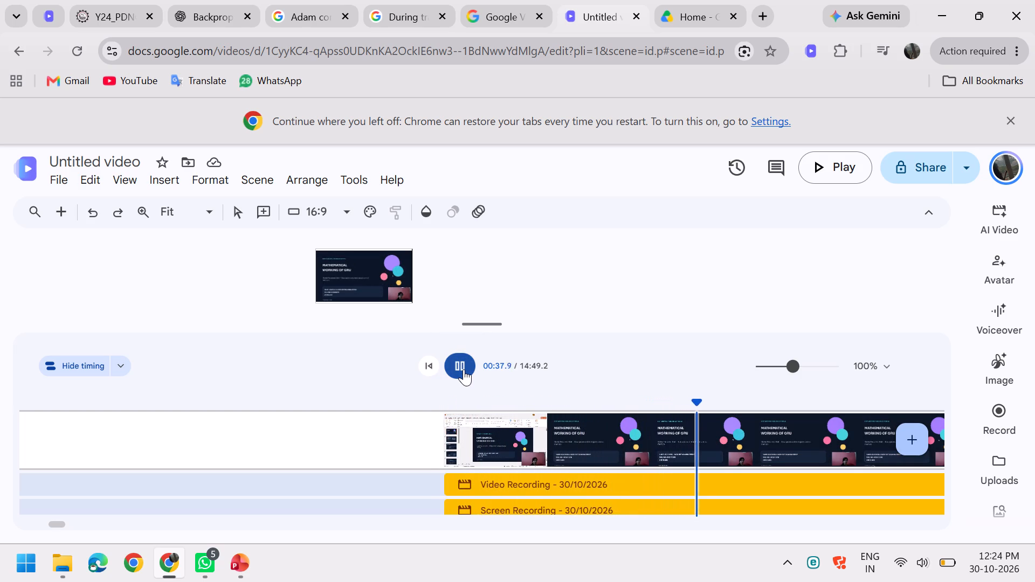
{"action": "left_click", "coordinate": [464, 369]}
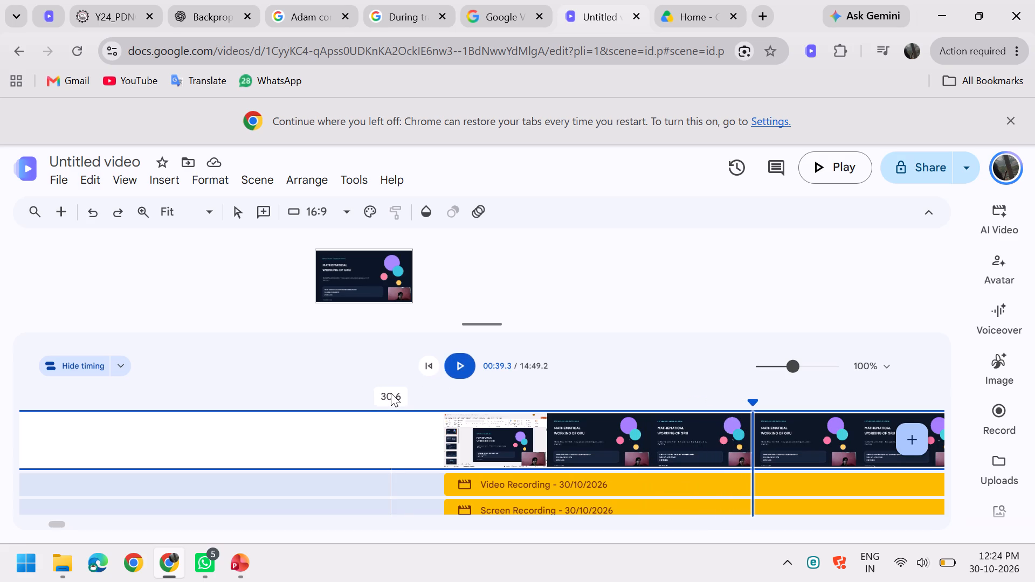
{"action": "left_click", "coordinate": [461, 368]}
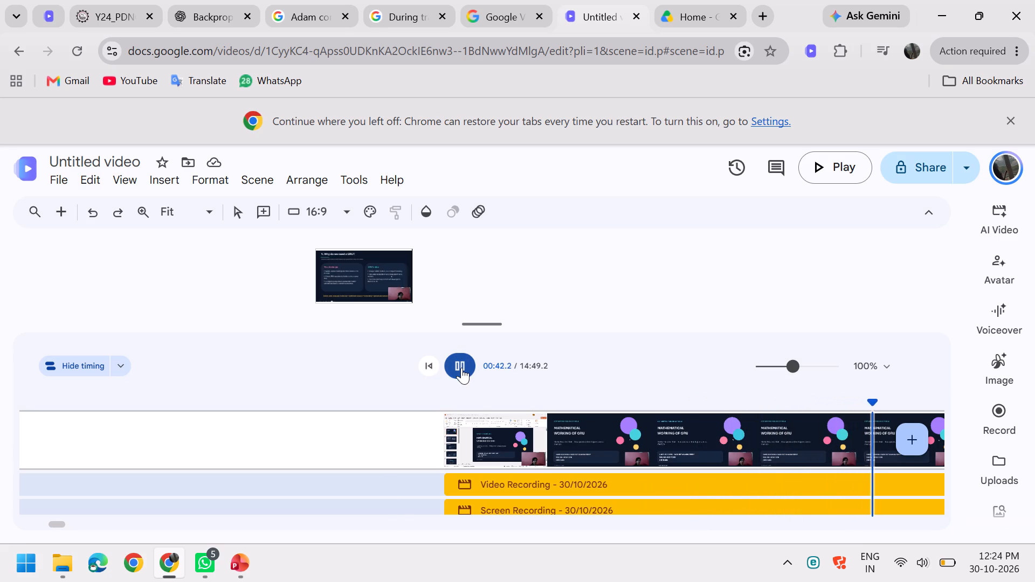
{"action": "left_click", "coordinate": [461, 368]}
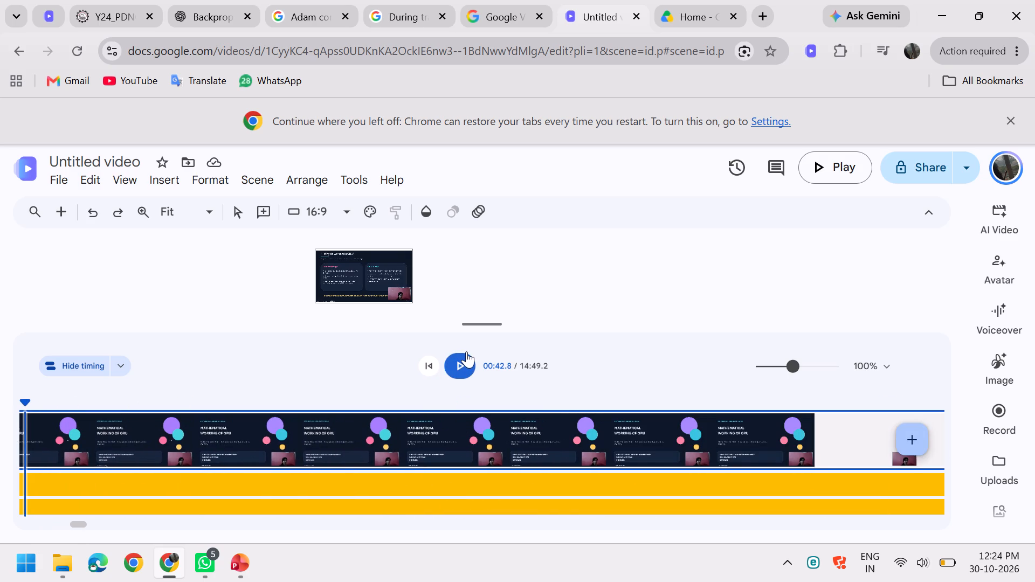
{"action": "left_click", "coordinate": [466, 351]}
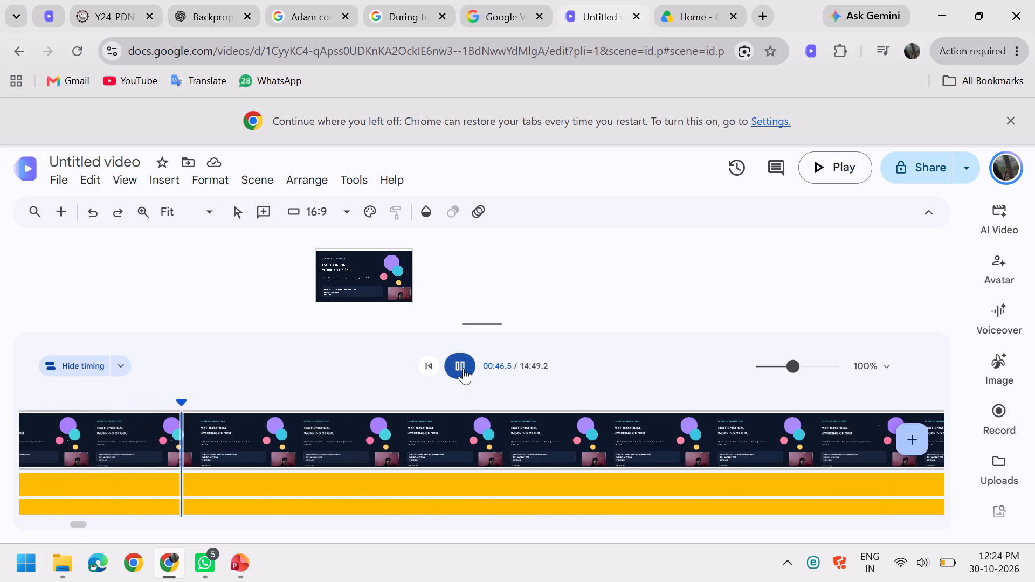
{"action": "left_click", "coordinate": [463, 368]}
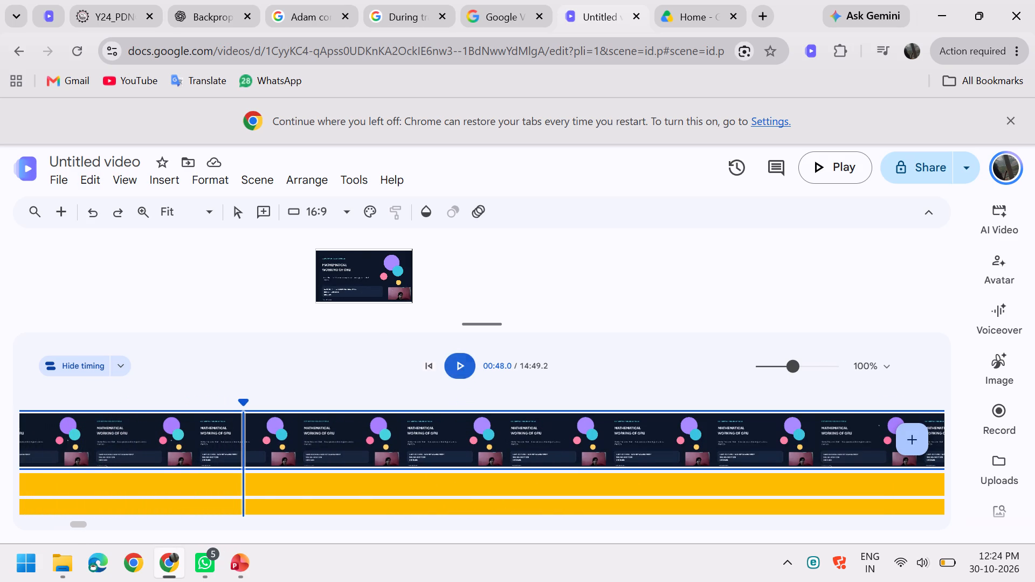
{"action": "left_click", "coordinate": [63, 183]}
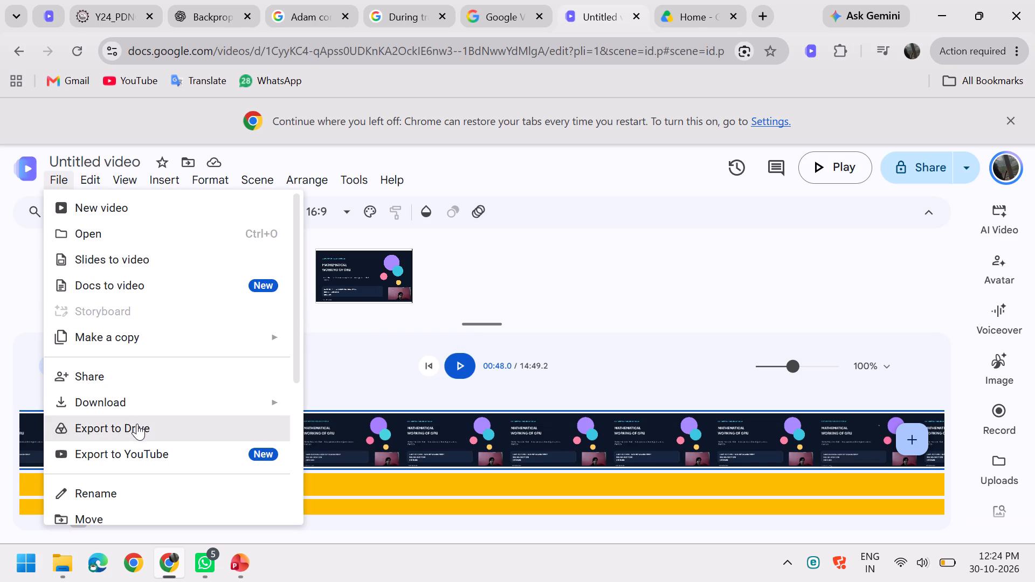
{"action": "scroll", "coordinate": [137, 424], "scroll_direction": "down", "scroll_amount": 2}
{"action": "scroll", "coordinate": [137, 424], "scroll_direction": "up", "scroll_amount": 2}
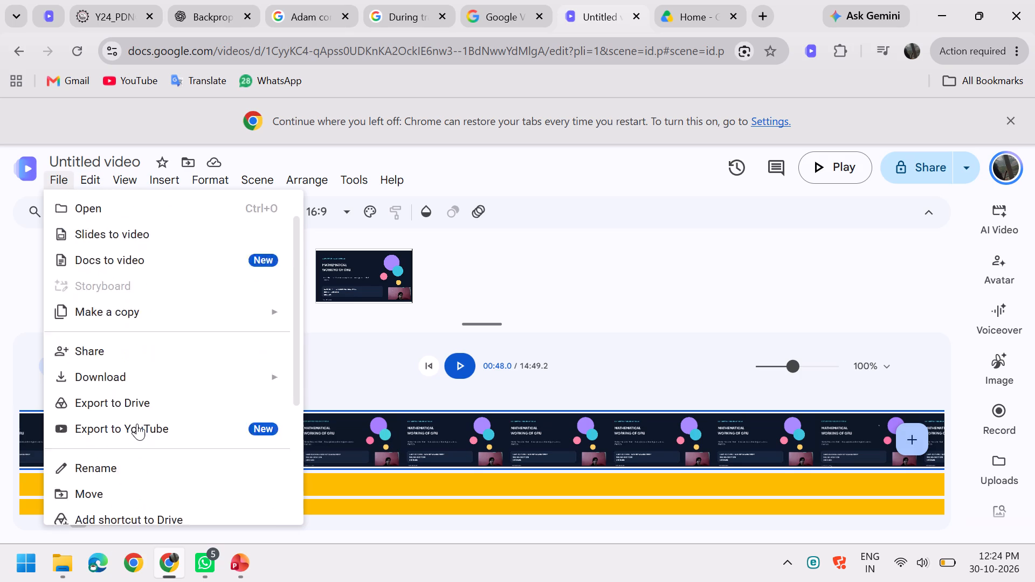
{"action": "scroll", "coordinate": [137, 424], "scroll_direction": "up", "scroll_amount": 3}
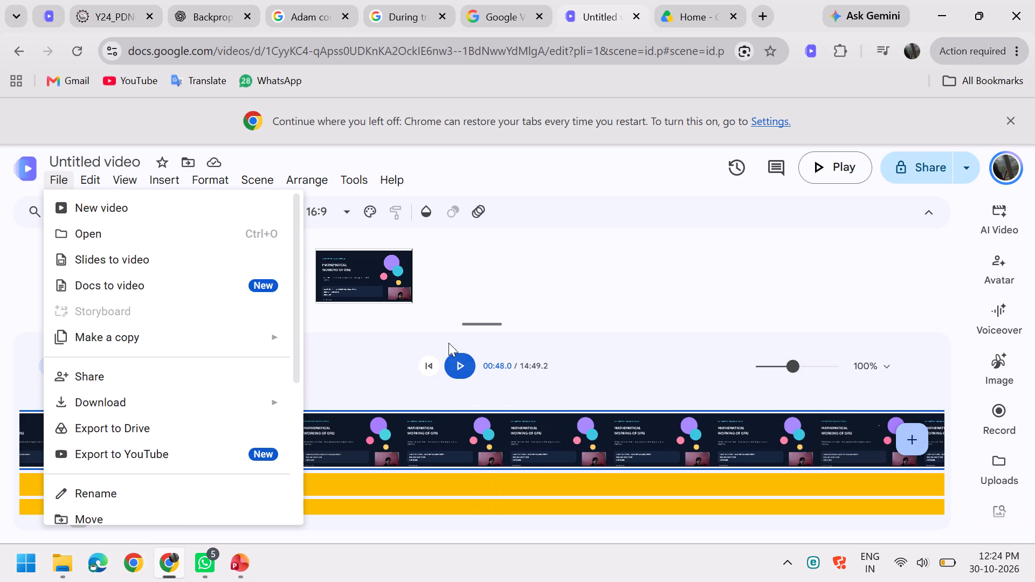
Resume the preview of the recording from the 48-second mark.
{"action": "left_click", "coordinate": [460, 356]}
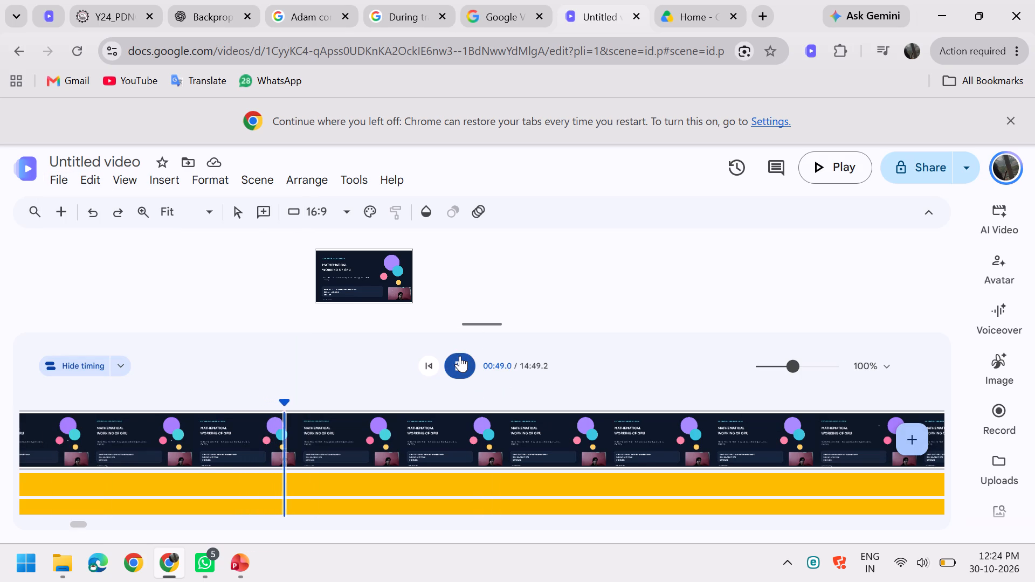
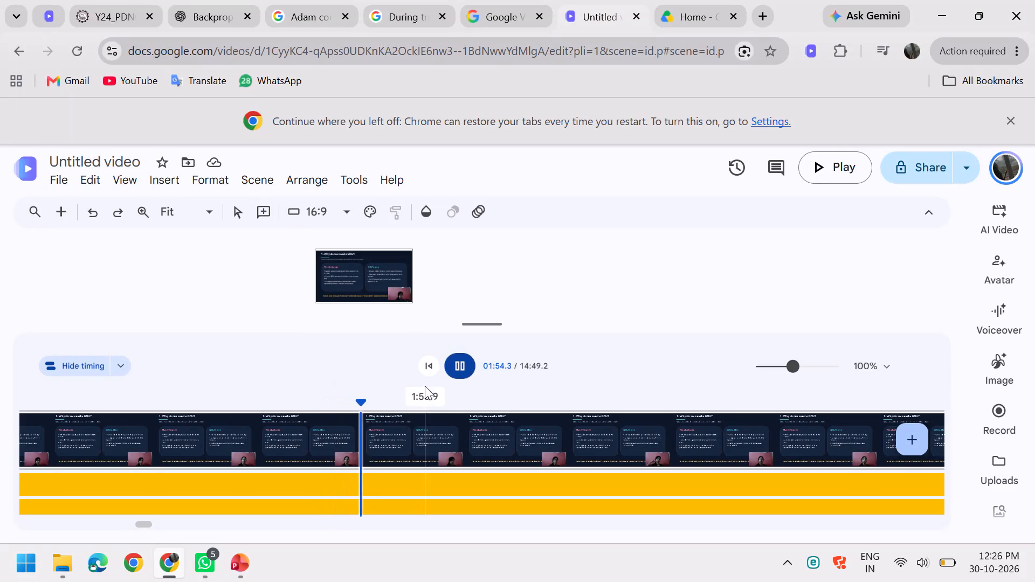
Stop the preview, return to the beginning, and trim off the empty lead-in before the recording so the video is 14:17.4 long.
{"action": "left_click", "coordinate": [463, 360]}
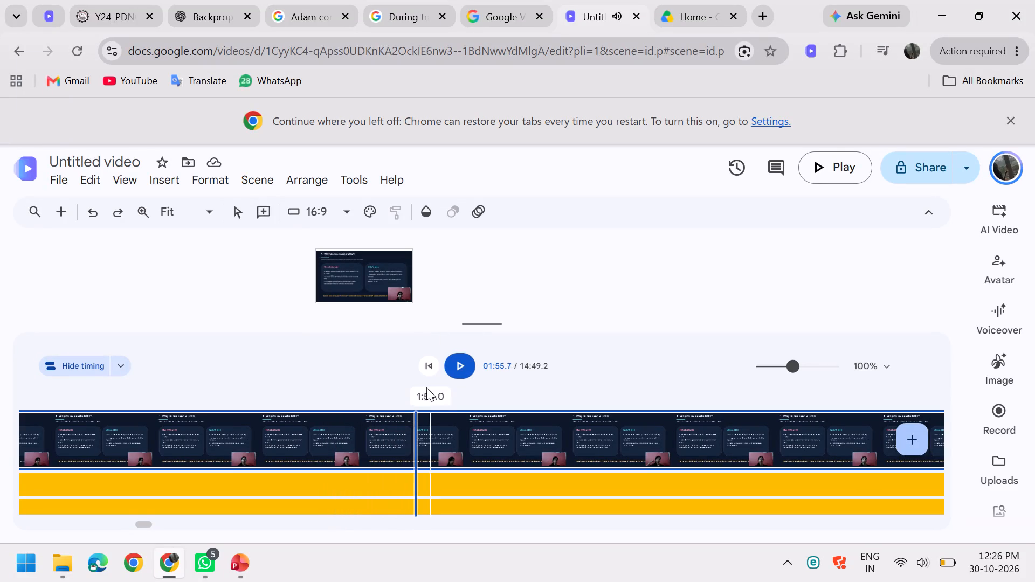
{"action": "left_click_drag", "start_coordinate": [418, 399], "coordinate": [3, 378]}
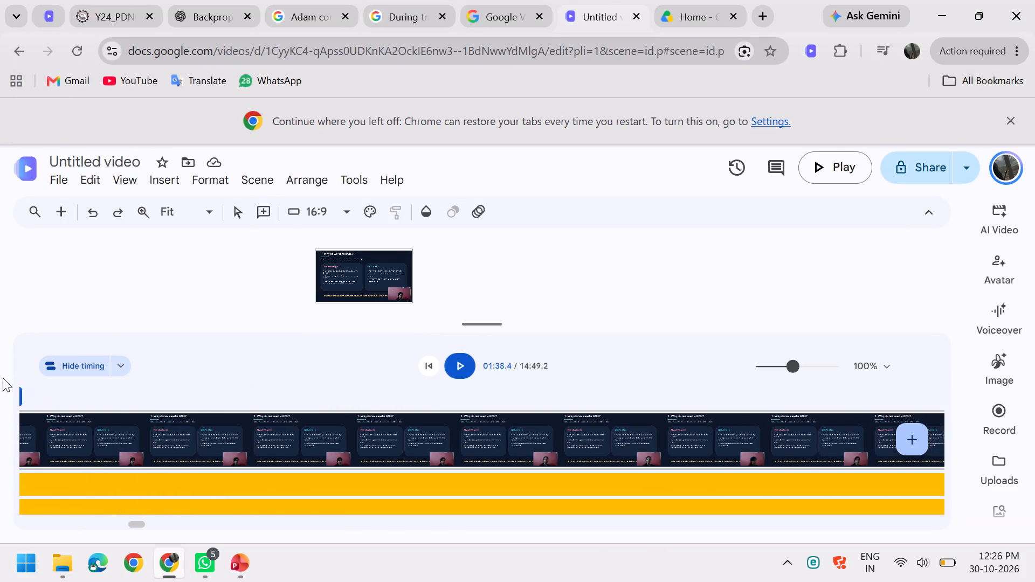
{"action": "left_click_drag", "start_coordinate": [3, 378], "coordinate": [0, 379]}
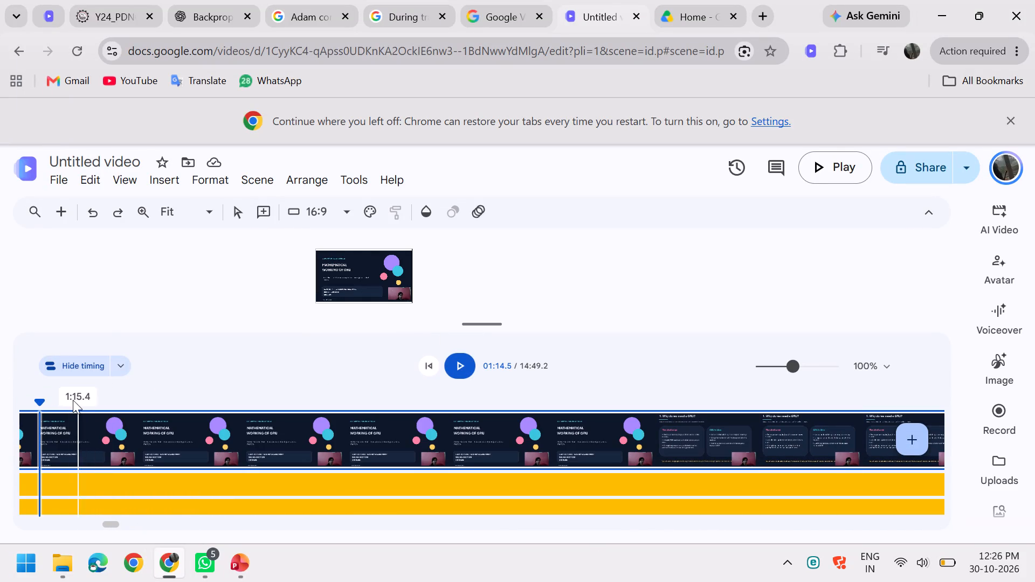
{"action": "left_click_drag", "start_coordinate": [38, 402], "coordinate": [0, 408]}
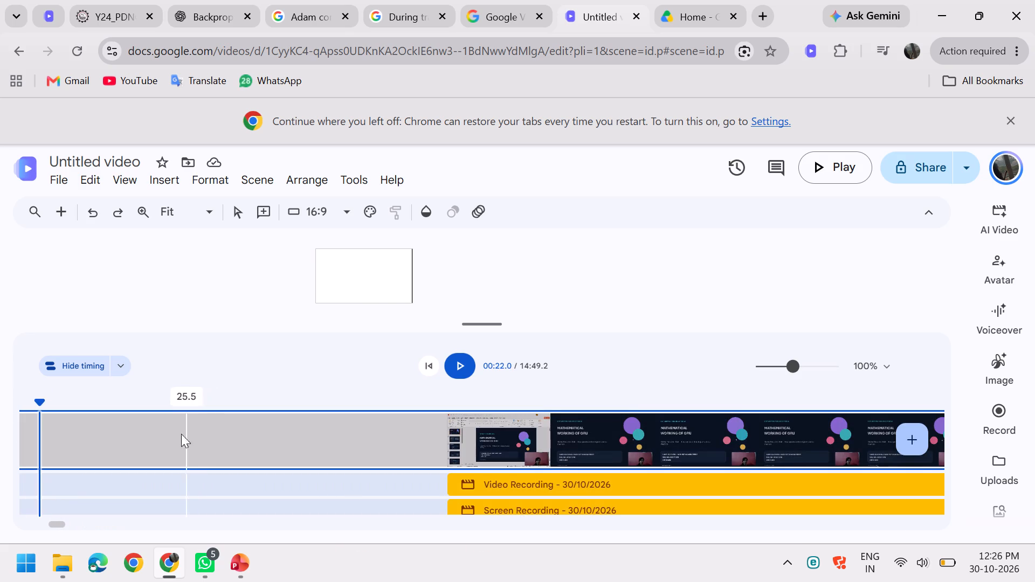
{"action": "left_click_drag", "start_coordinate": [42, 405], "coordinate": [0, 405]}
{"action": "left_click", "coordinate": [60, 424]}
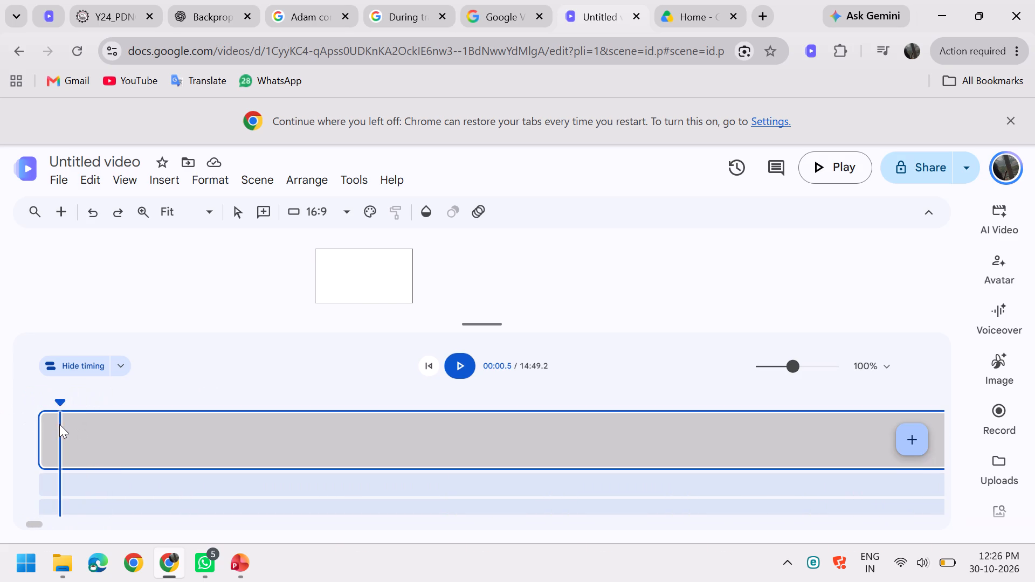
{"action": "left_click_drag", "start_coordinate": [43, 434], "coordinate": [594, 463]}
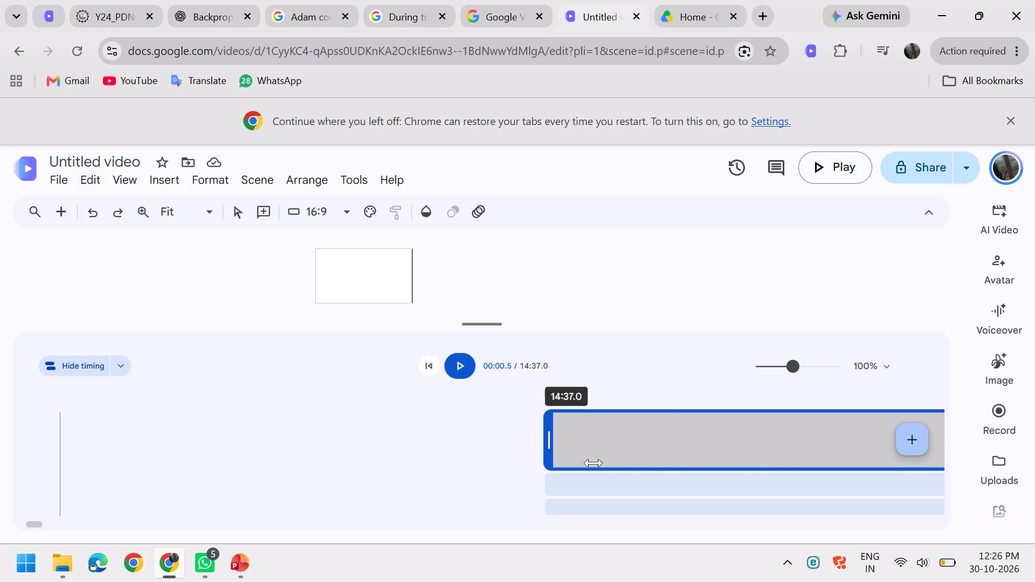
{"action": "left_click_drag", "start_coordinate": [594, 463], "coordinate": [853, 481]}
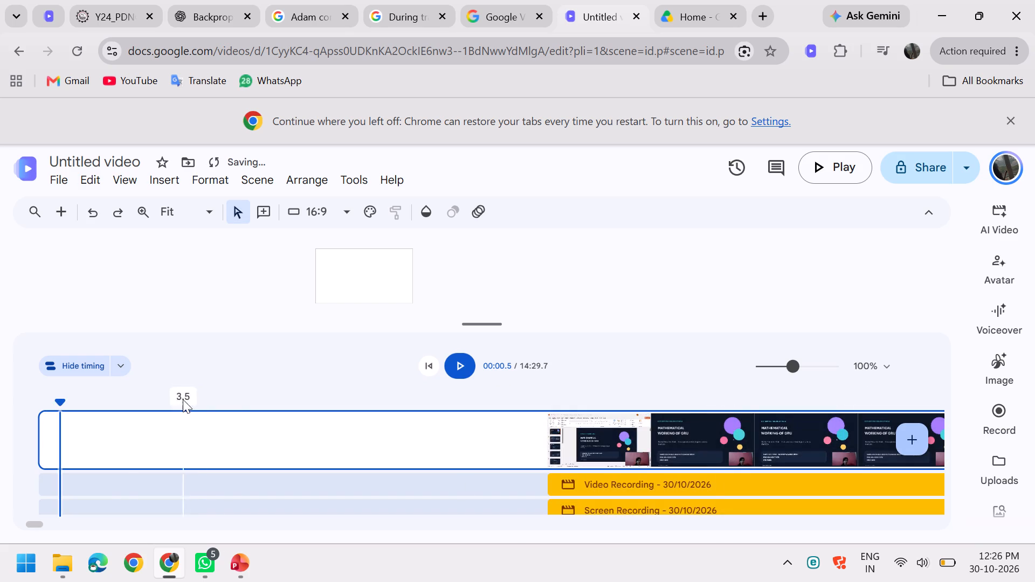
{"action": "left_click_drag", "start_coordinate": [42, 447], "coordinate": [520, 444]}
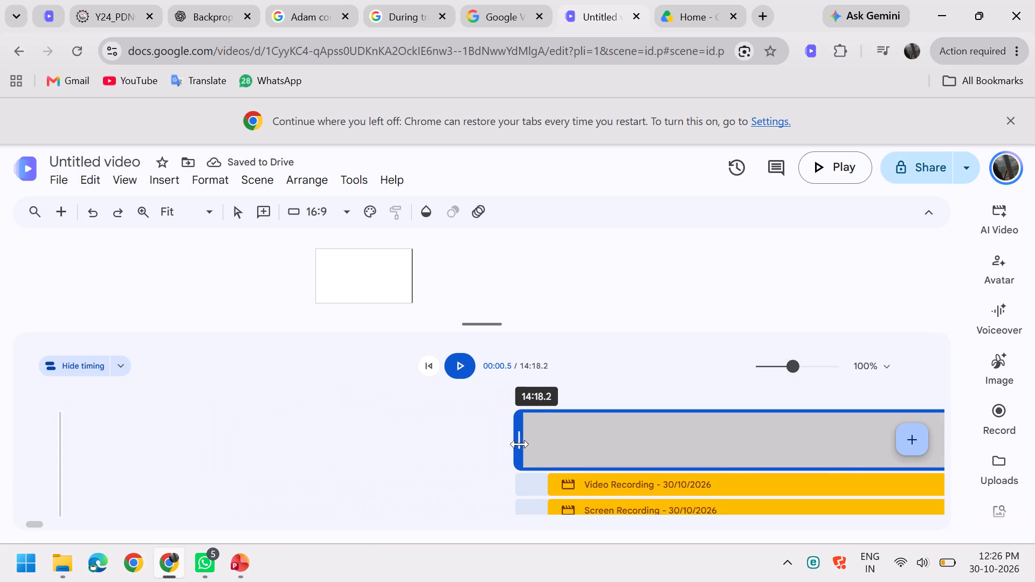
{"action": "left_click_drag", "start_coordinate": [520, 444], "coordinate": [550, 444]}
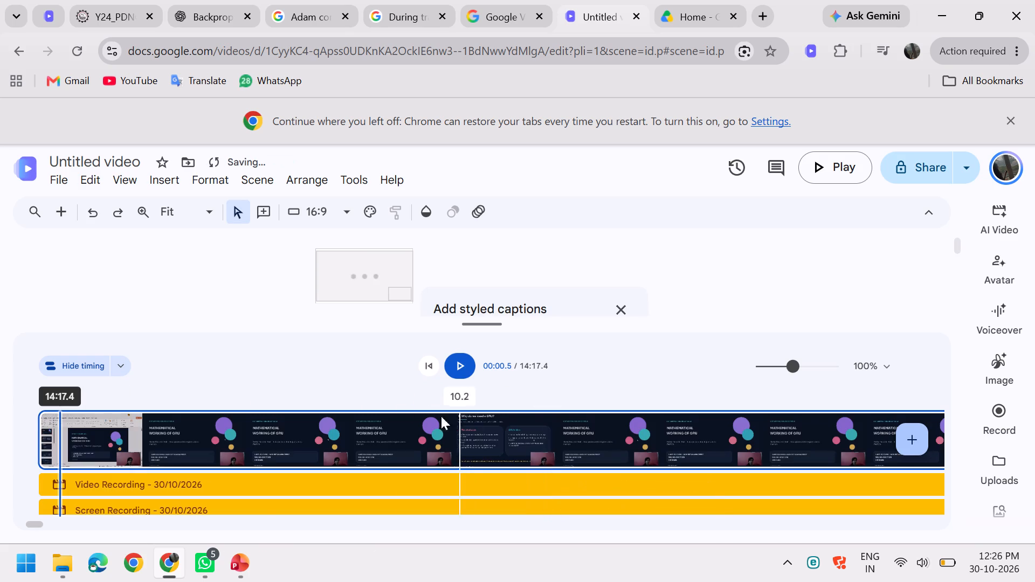
Preview the trimmed video from the beginning through about its first 30 seconds.
{"action": "left_click_drag", "start_coordinate": [59, 405], "coordinate": [32, 407]}
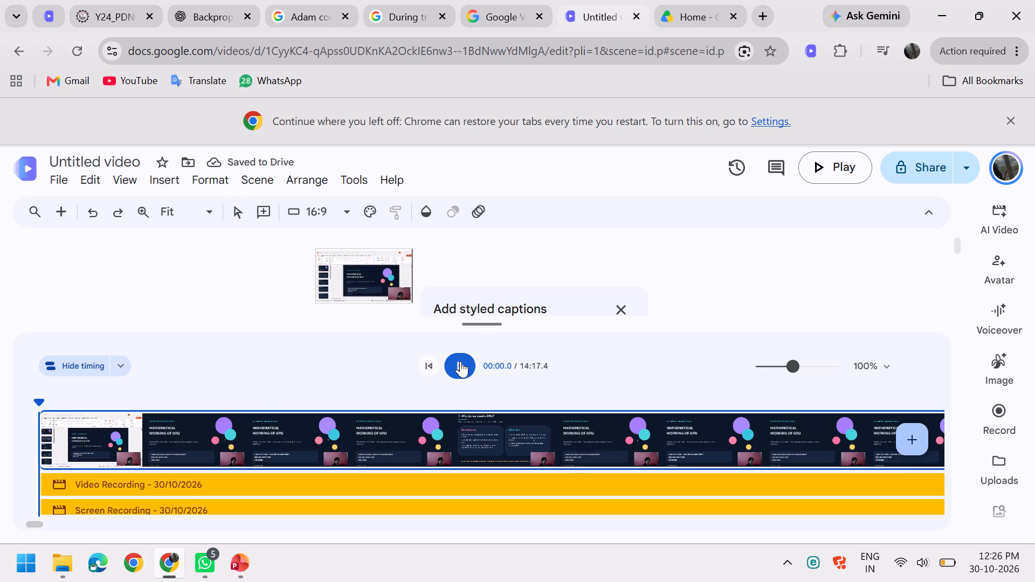
{"action": "left_click", "coordinate": [460, 361]}
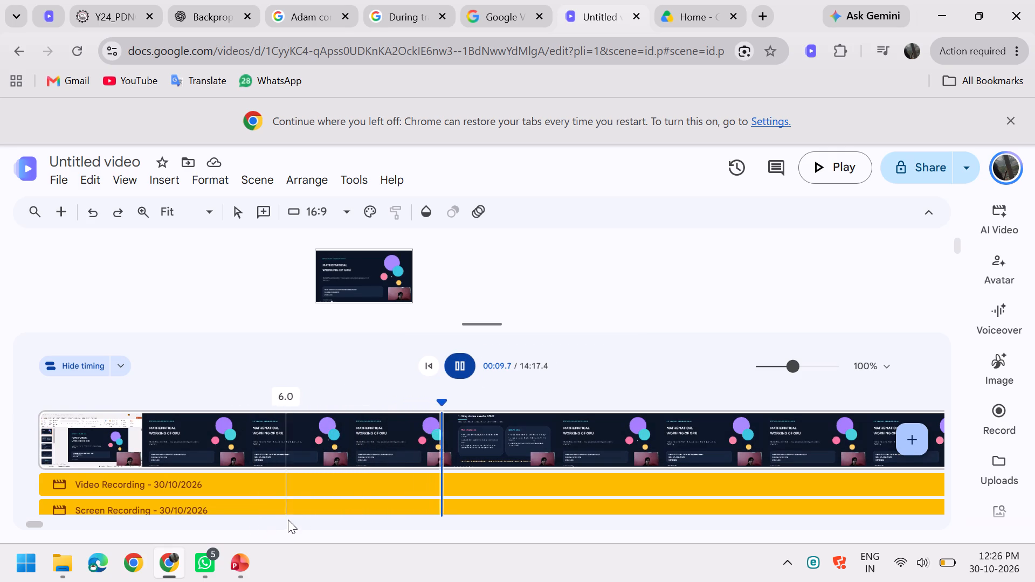
{"action": "scroll", "coordinate": [348, 490], "scroll_direction": "down", "scroll_amount": 4}
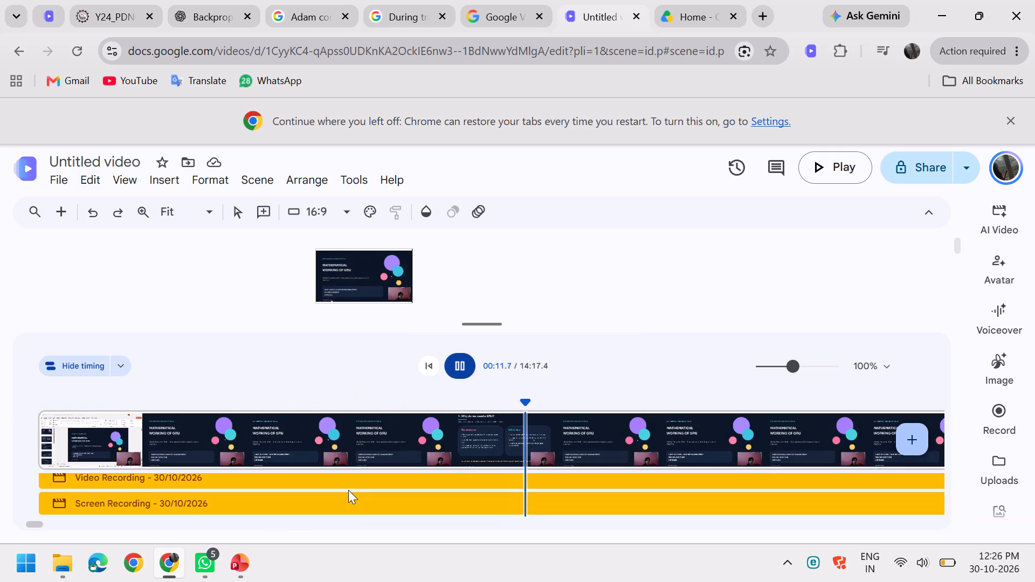
{"action": "scroll", "coordinate": [348, 490], "scroll_direction": "up", "scroll_amount": 2}
{"action": "scroll", "coordinate": [348, 490], "scroll_direction": "down", "scroll_amount": 3}
{"action": "scroll", "coordinate": [348, 490], "scroll_direction": "up", "scroll_amount": 3}
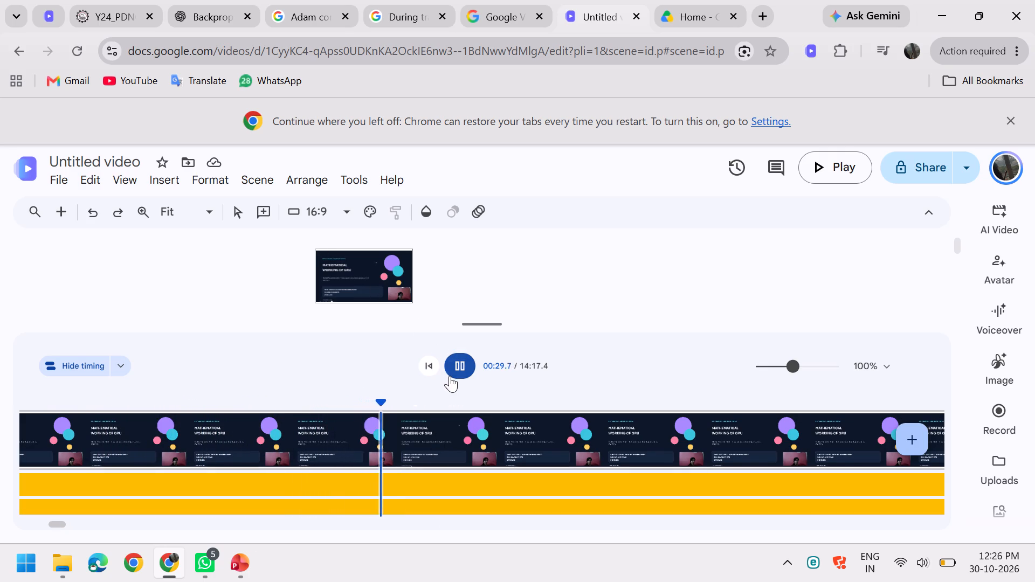
{"action": "left_click", "coordinate": [463, 364]}
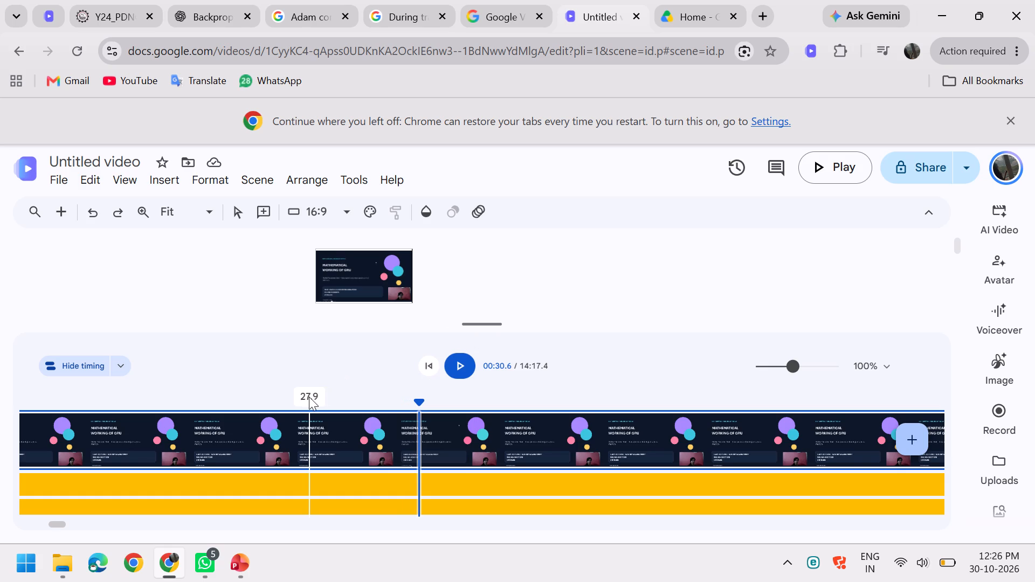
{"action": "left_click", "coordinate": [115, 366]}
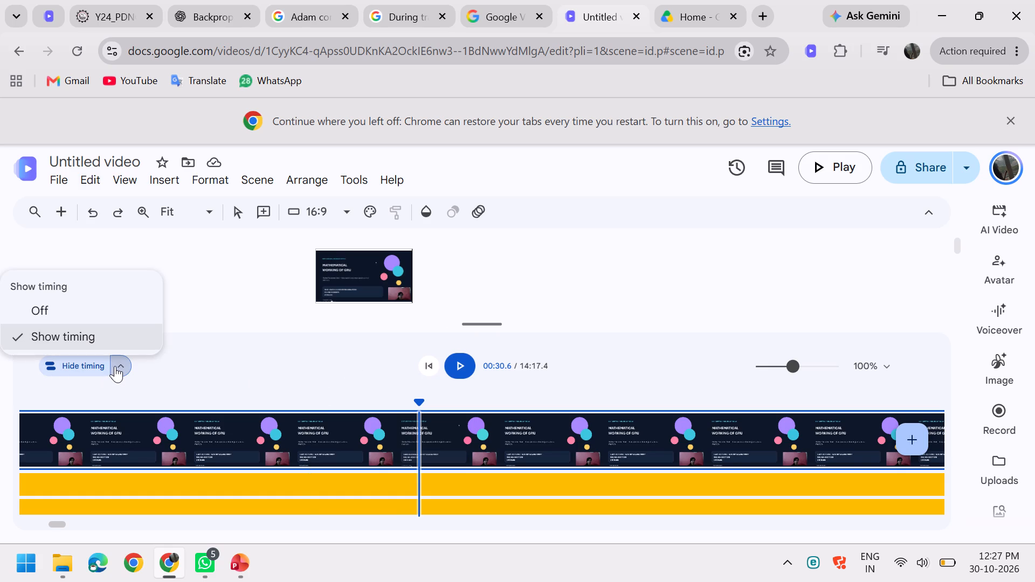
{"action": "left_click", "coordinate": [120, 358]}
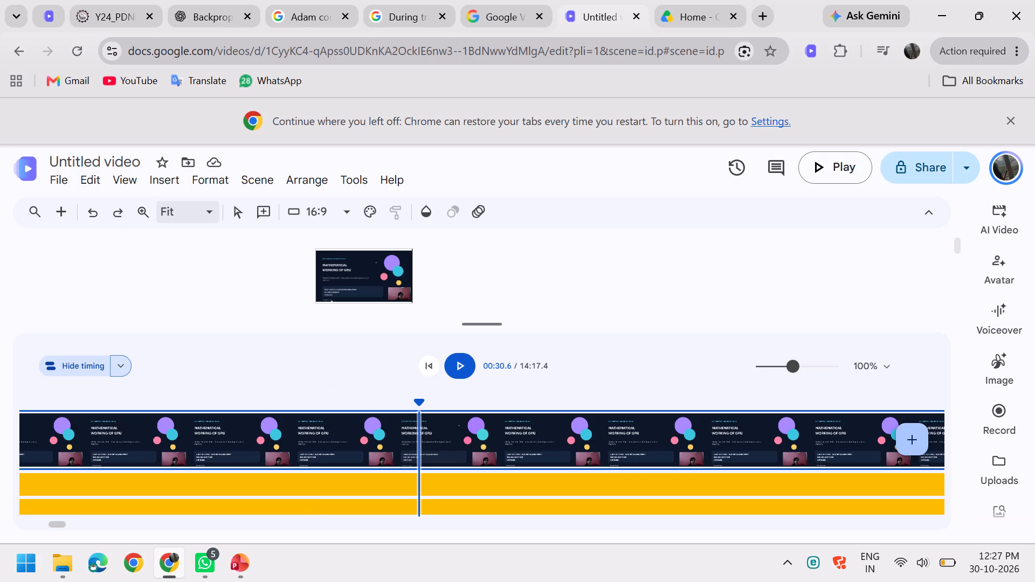
Undo the adjustments to the recording's start one after another until the original 14:17.4 video length is restored.
{"action": "left_click", "coordinate": [95, 211]}
{"action": "left_click", "coordinate": [95, 211]}
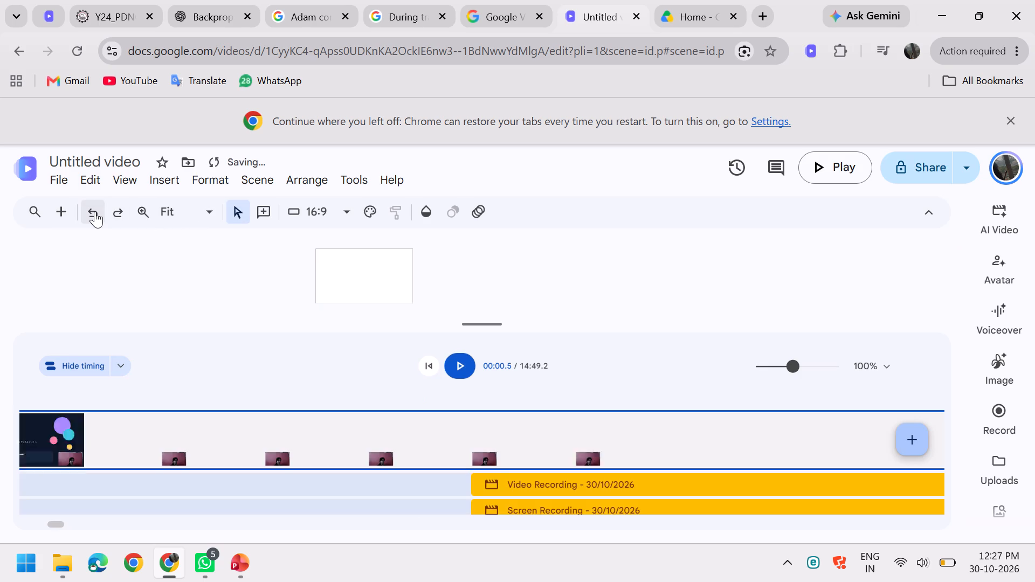
{"action": "left_click", "coordinate": [95, 211]}
{"action": "left_click", "coordinate": [95, 211]}
{"action": "left_click", "coordinate": [95, 211]}
{"action": "left_click", "coordinate": [95, 211]}
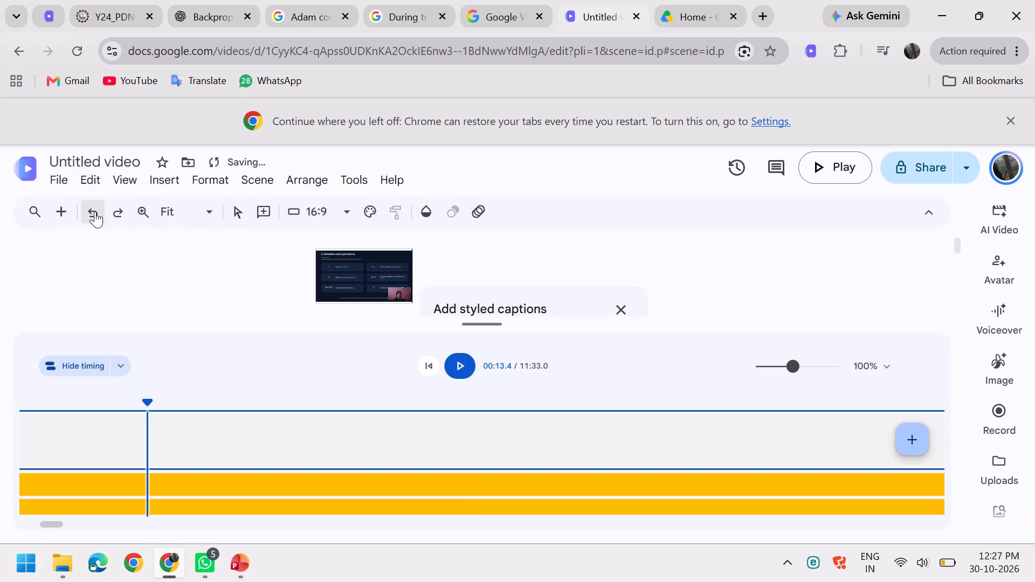
{"action": "left_click", "coordinate": [95, 211]}
{"action": "left_click", "coordinate": [95, 211]}
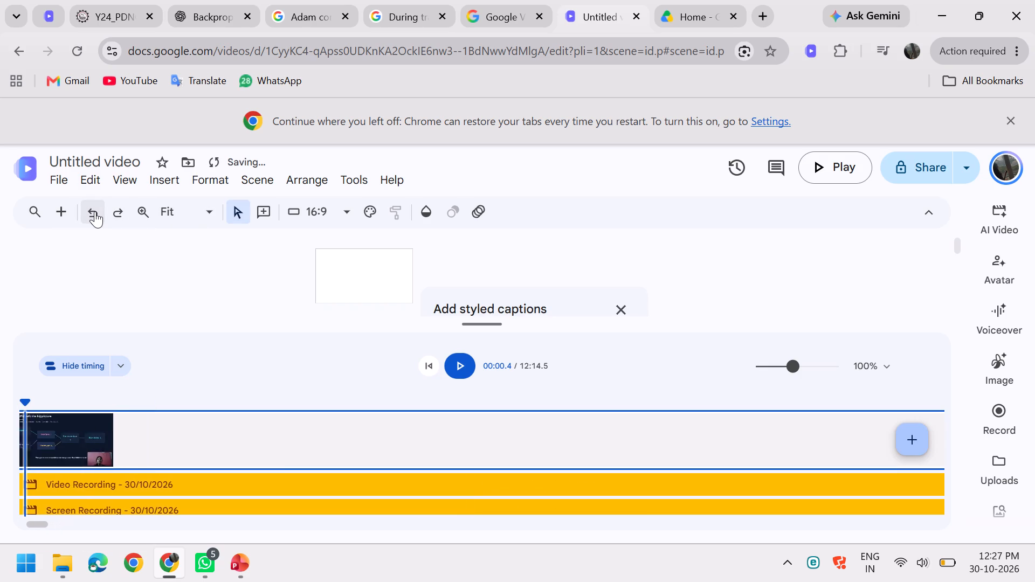
{"action": "left_click", "coordinate": [95, 211]}
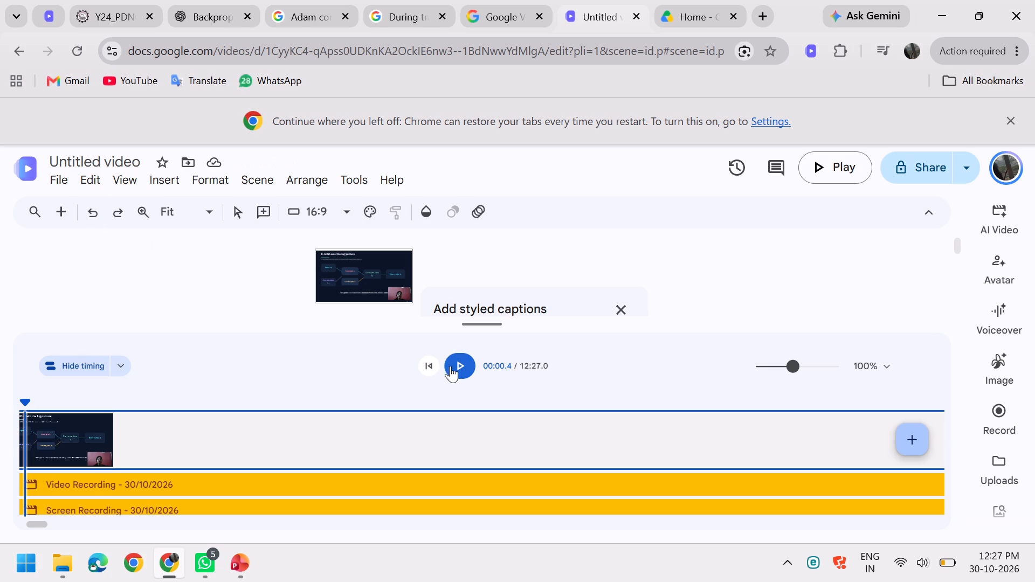
{"action": "left_click", "coordinate": [95, 208]}
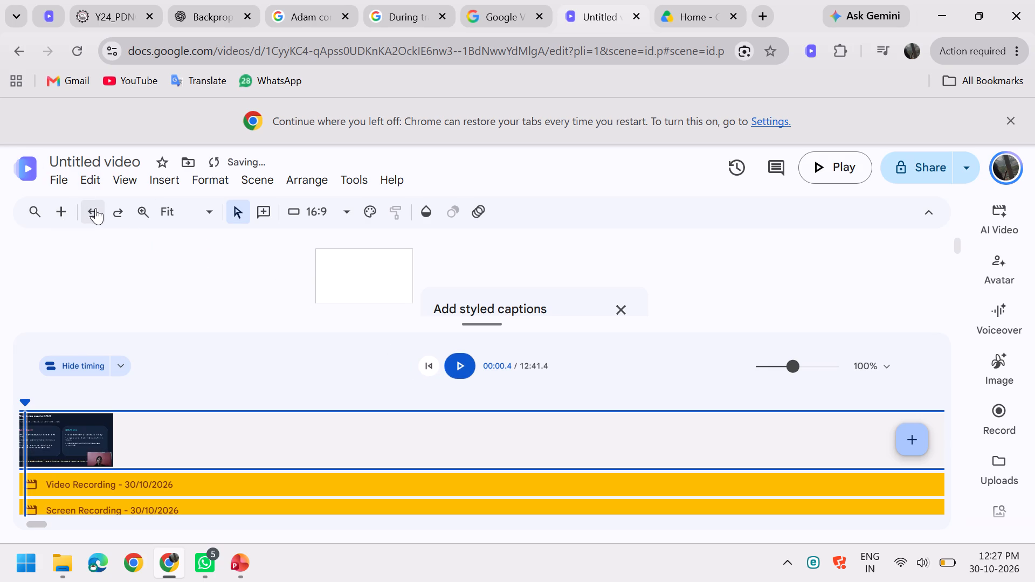
{"action": "left_click", "coordinate": [95, 208]}
{"action": "left_click", "coordinate": [95, 208]}
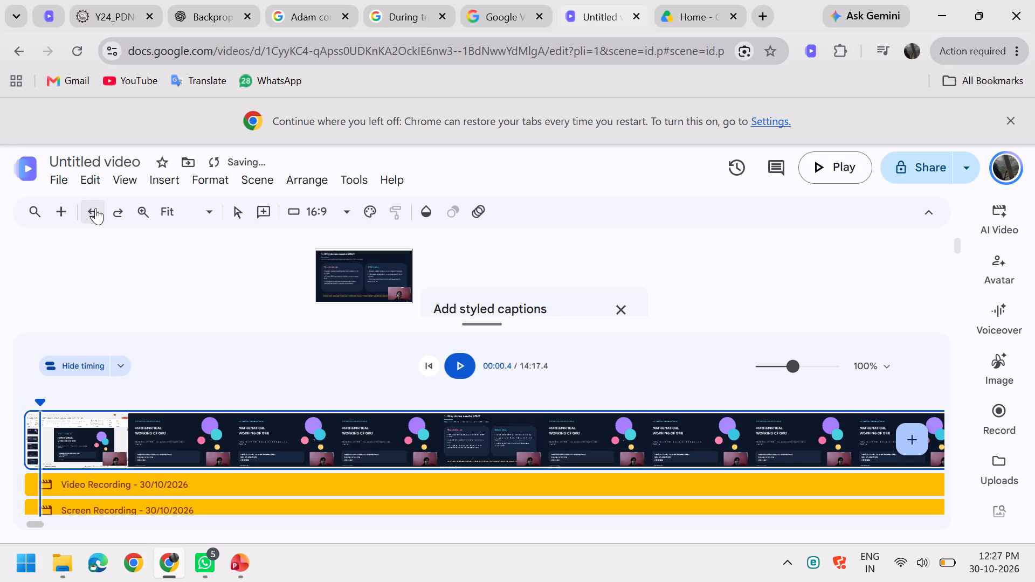
Preview the first few seconds of the restored recording.
{"action": "left_click", "coordinate": [457, 369]}
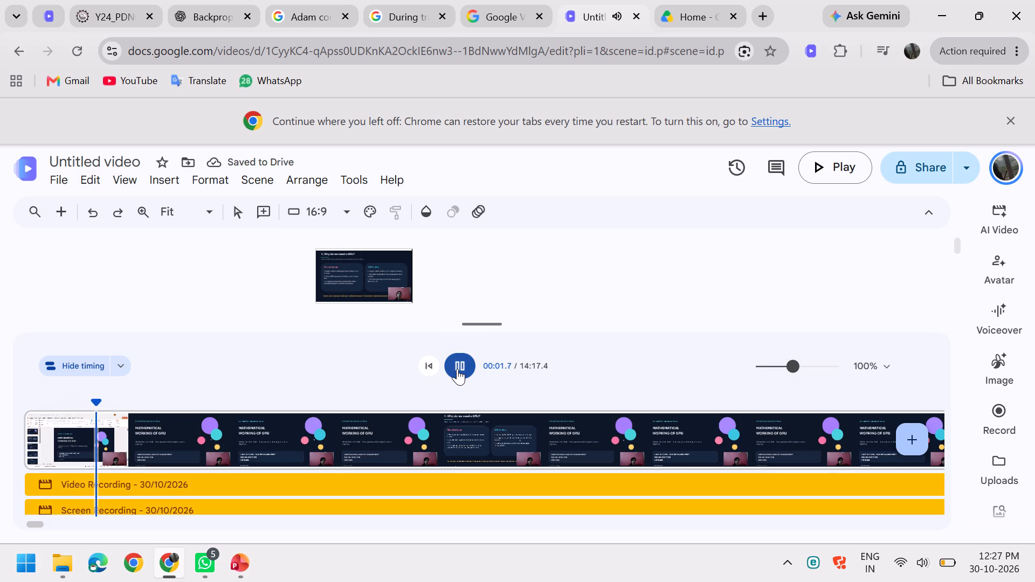
{"action": "left_click", "coordinate": [457, 368]}
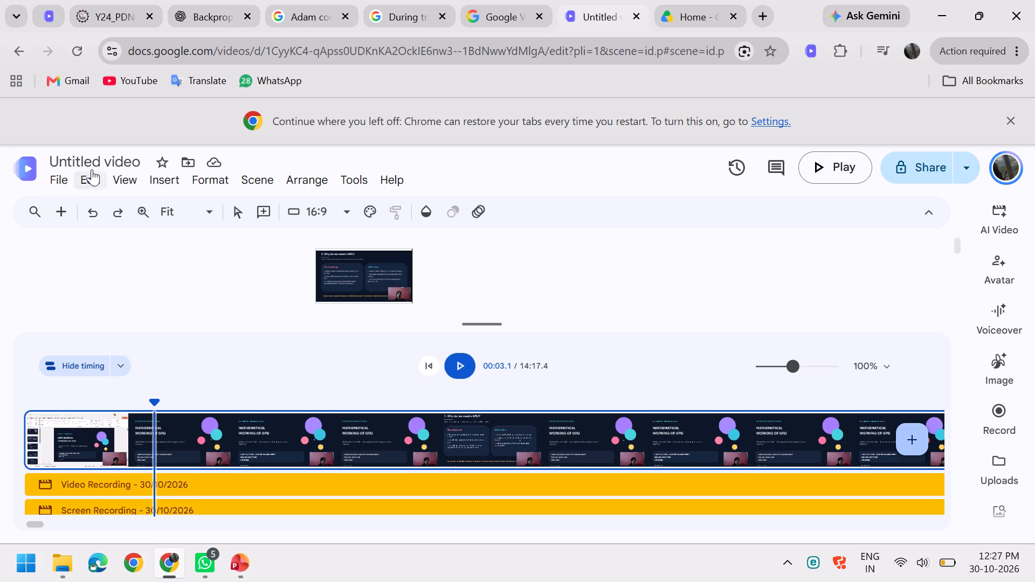
Rename the untitled video with the student ID number followed by _ALM4.
{"action": "left_click", "coordinate": [112, 161]}
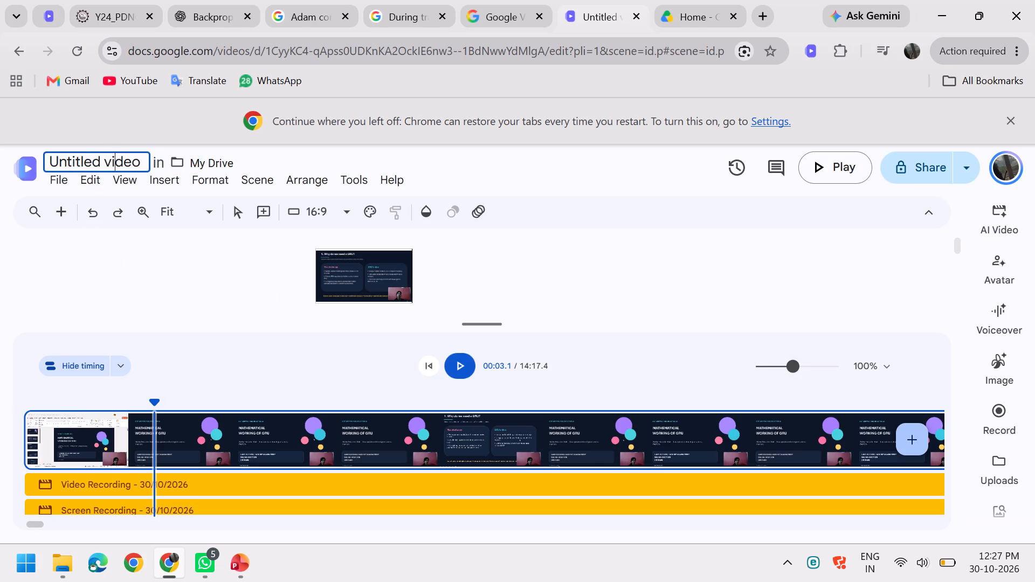
{"action": "key", "text": "Right"}
{"action": "key", "text": "Right"}
{"action": "key", "text": "Right"}
{"action": "key", "text": "Right"}
{"action": "key", "text": "Right"}
{"action": "key", "text": "Right"}
{"action": "key", "text": "Right"}
{"action": "key", "text": "Right"}
{"action": "key", "text": "Right"}
{"action": "key", "text": "BackSpace"}
{"action": "key", "text": "BackSpace"}
{"action": "key", "text": "BackSpace"}
{"action": "key", "text": "BackSpace"}
{"action": "key", "text": "BackSpace"}
{"action": "key", "text": "BackSpace"}
{"action": "key", "text": "BackSpace"}
{"action": "key", "text": "BackSpace"}
{"action": "key", "text": "BackSpace"}
{"action": "key", "text": "BackSpace"}
{"action": "key", "text": "BackSpace"}
{"action": "key", "text": "BackSpace"}
{"action": "key", "text": "BackSpace"}
{"action": "key", "text": "BackSpace"}
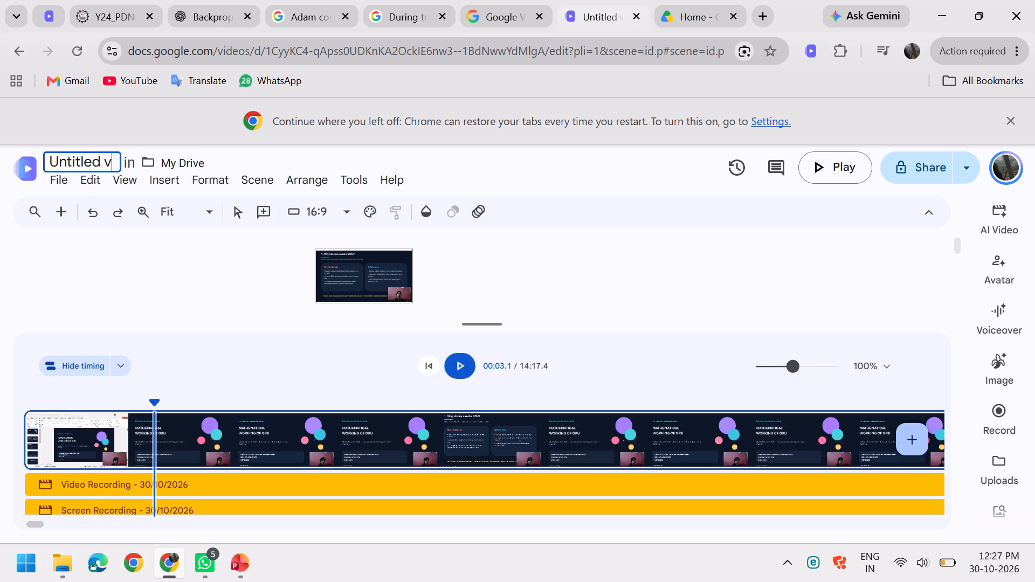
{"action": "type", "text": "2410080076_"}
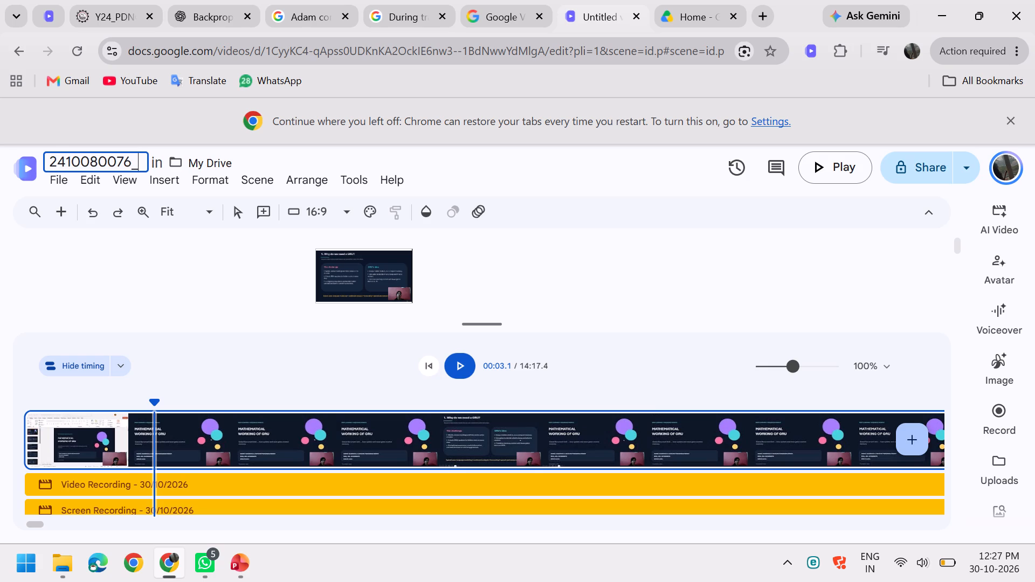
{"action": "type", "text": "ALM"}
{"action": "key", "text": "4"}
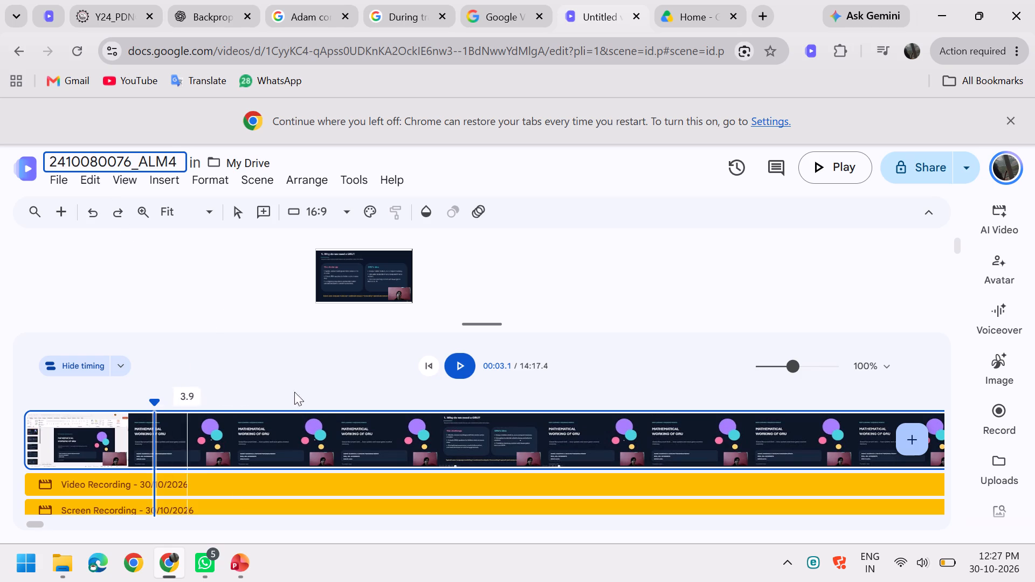
Return the playhead to the beginning and preview the first six seconds of the recording.
{"action": "left_click_drag", "start_coordinate": [158, 402], "coordinate": [147, 401]}
{"action": "left_click_drag", "start_coordinate": [147, 401], "coordinate": [38, 399]}
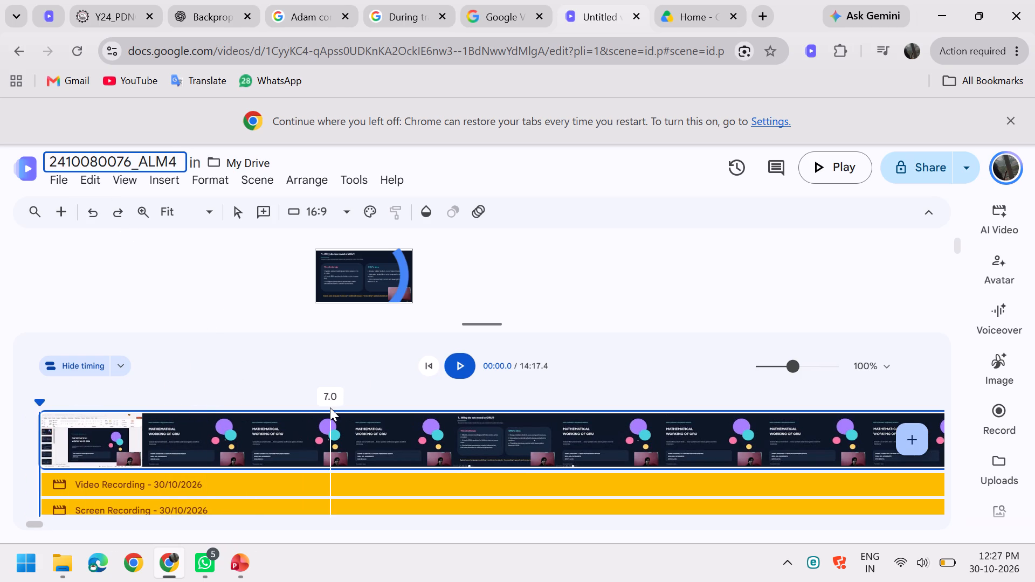
{"action": "left_click", "coordinate": [459, 361]}
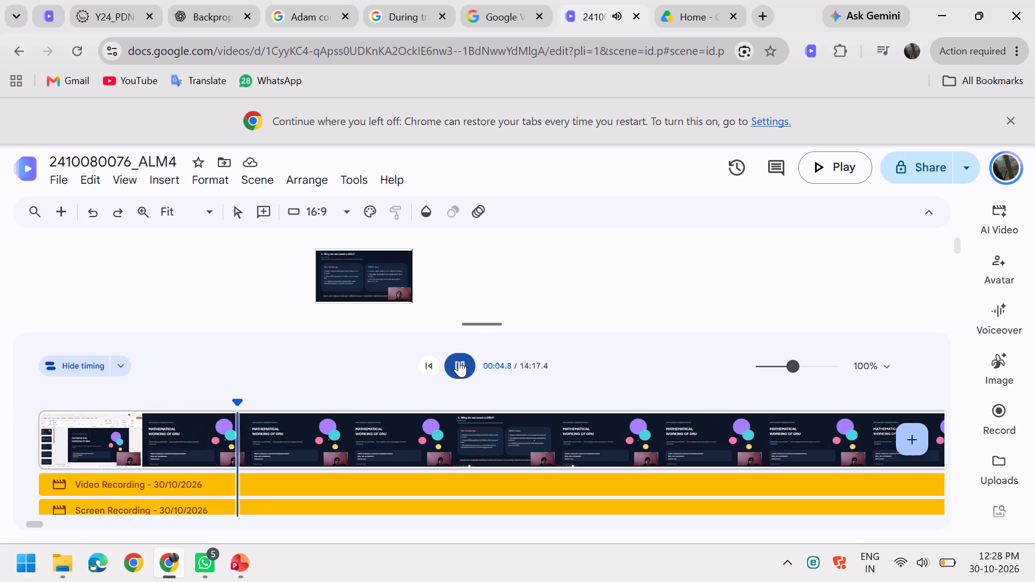
{"action": "left_click", "coordinate": [459, 361]}
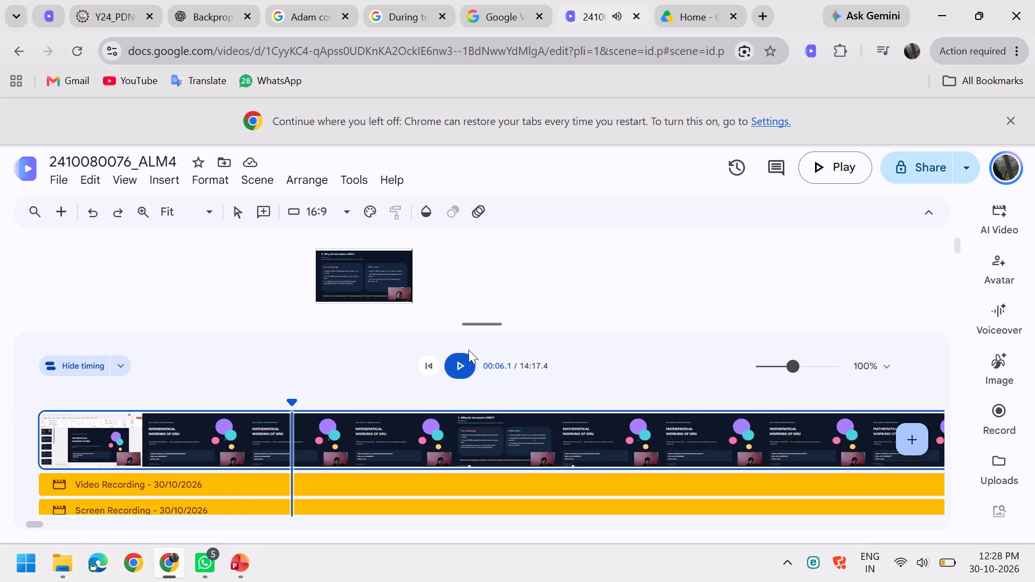
Start full playback of the finished video.
{"action": "left_click", "coordinate": [817, 169]}
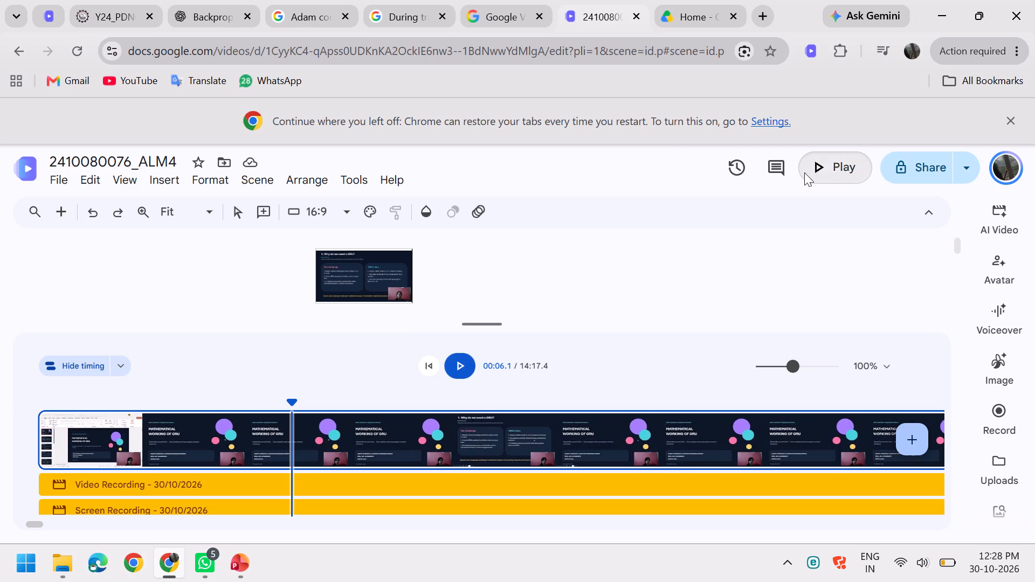
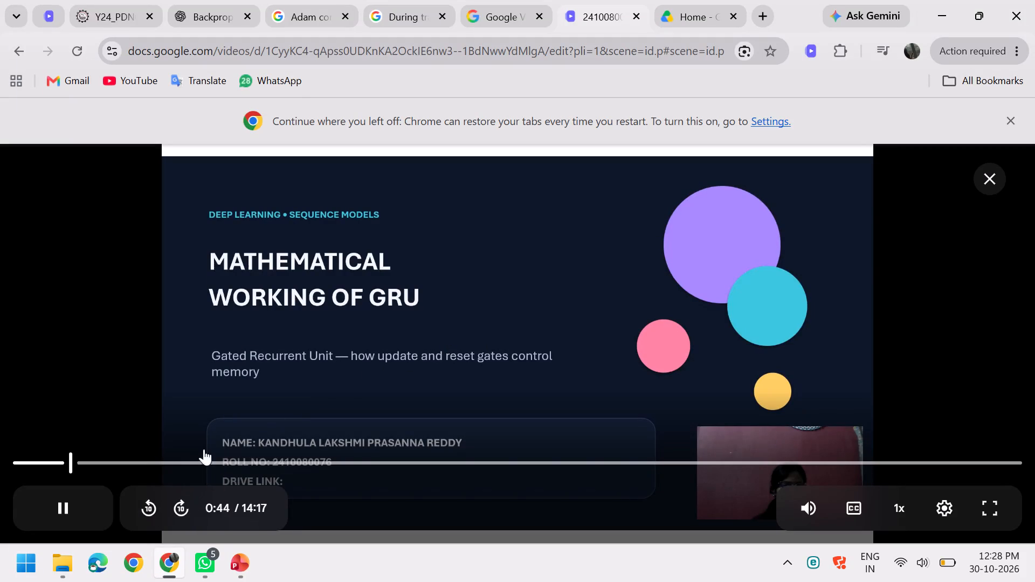
Spot-check the video's playback at several points between about 0:53 and 2:24, covering the opening slides, and close the preview.
{"action": "left_click", "coordinate": [165, 461]}
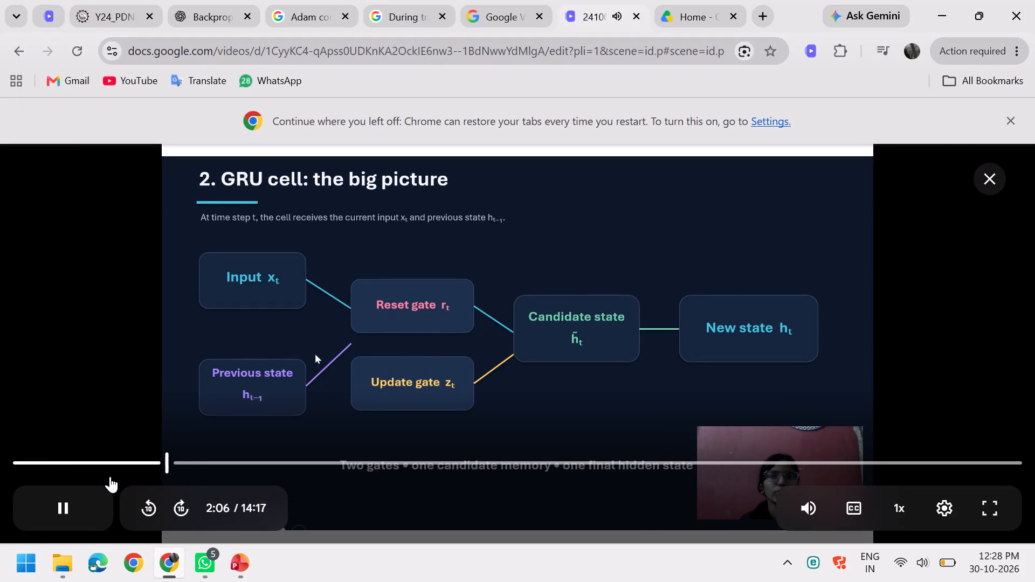
{"action": "left_click", "coordinate": [84, 468]}
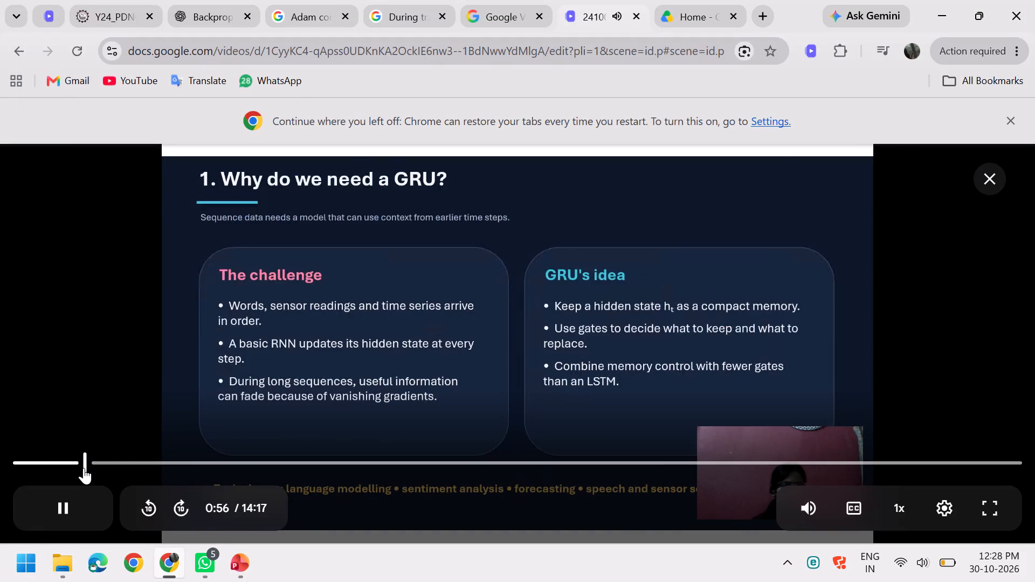
{"action": "left_click", "coordinate": [186, 468]}
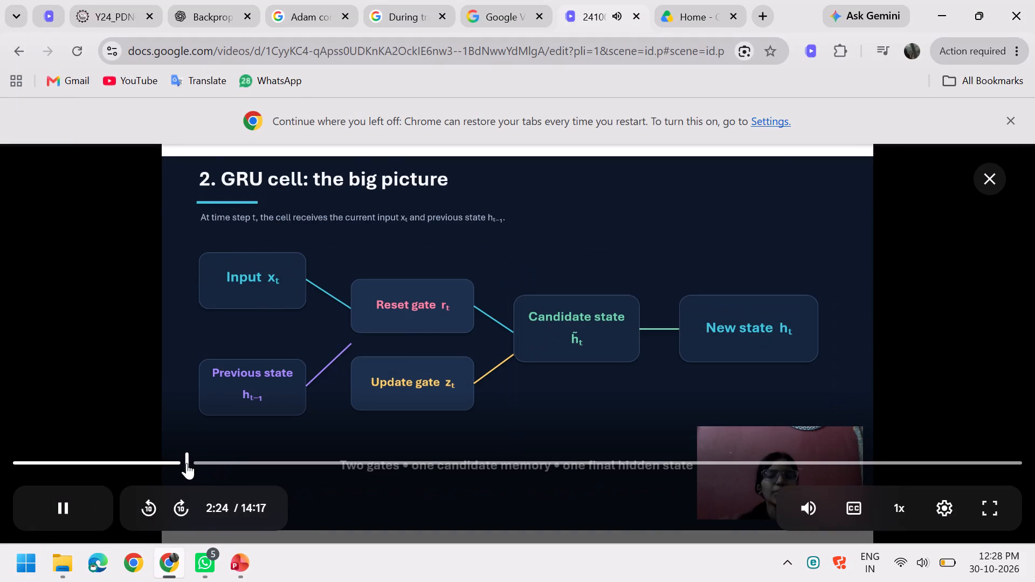
{"action": "left_click", "coordinate": [159, 463]}
{"action": "left_click", "coordinate": [146, 464]}
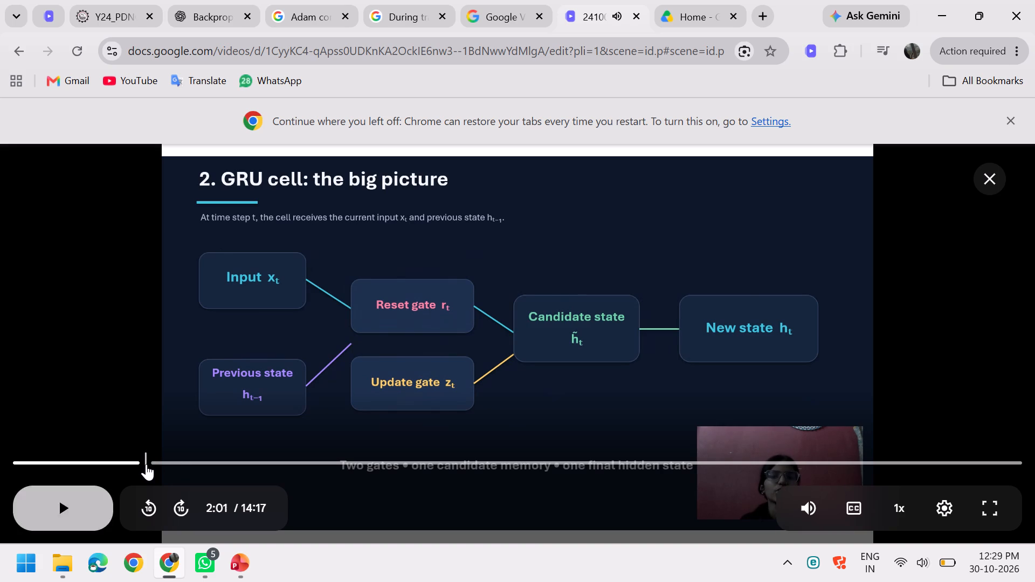
{"action": "left_click", "coordinate": [128, 467]}
{"action": "left_click", "coordinate": [108, 468]}
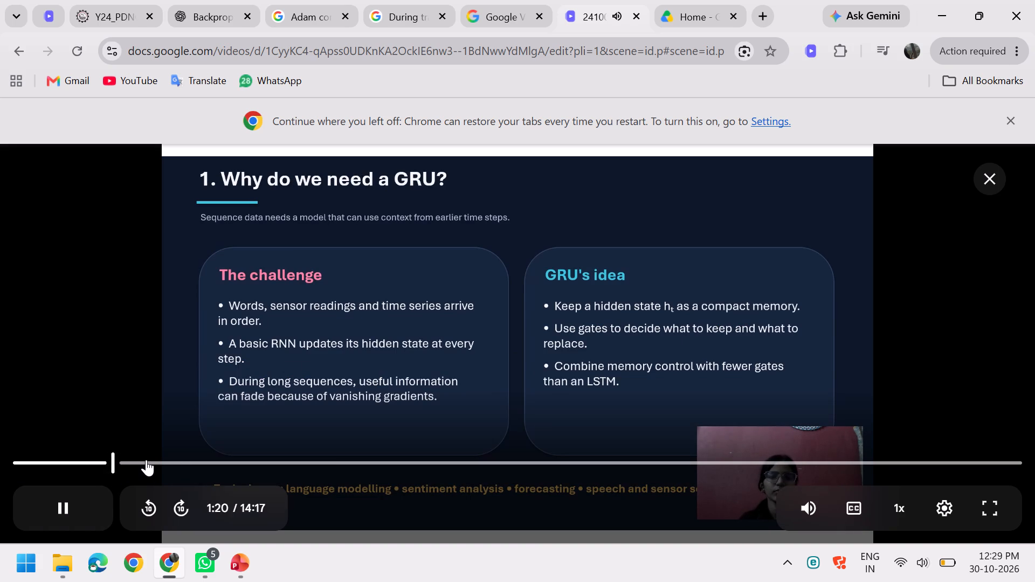
{"action": "left_click", "coordinate": [98, 461]}
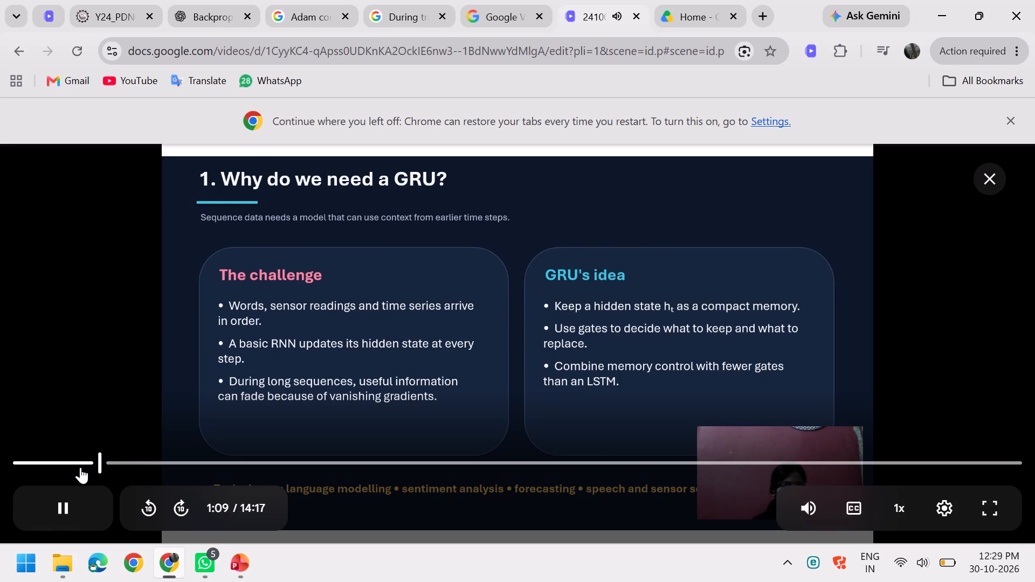
{"action": "left_click", "coordinate": [79, 457]}
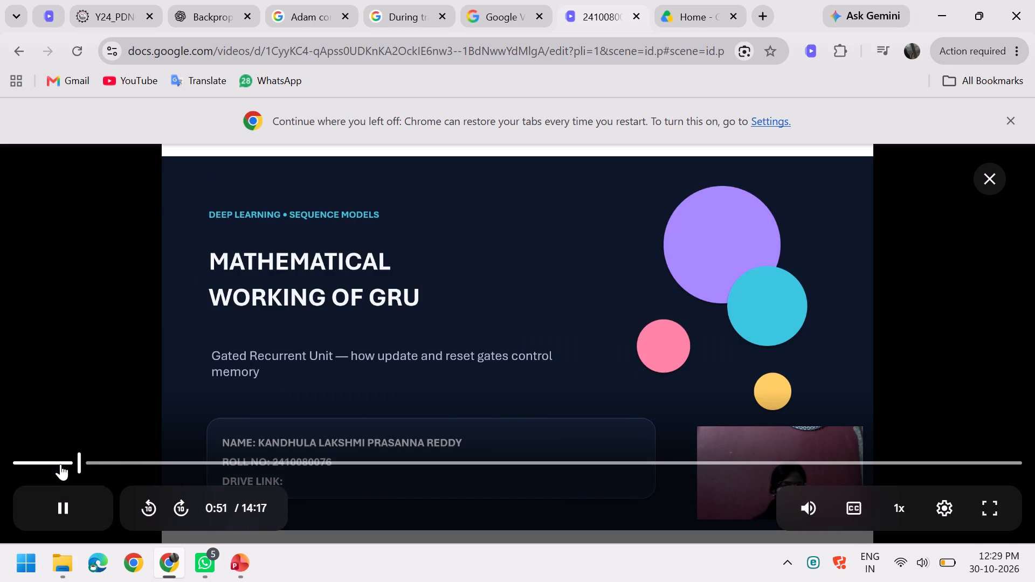
{"action": "left_click", "coordinate": [105, 465]}
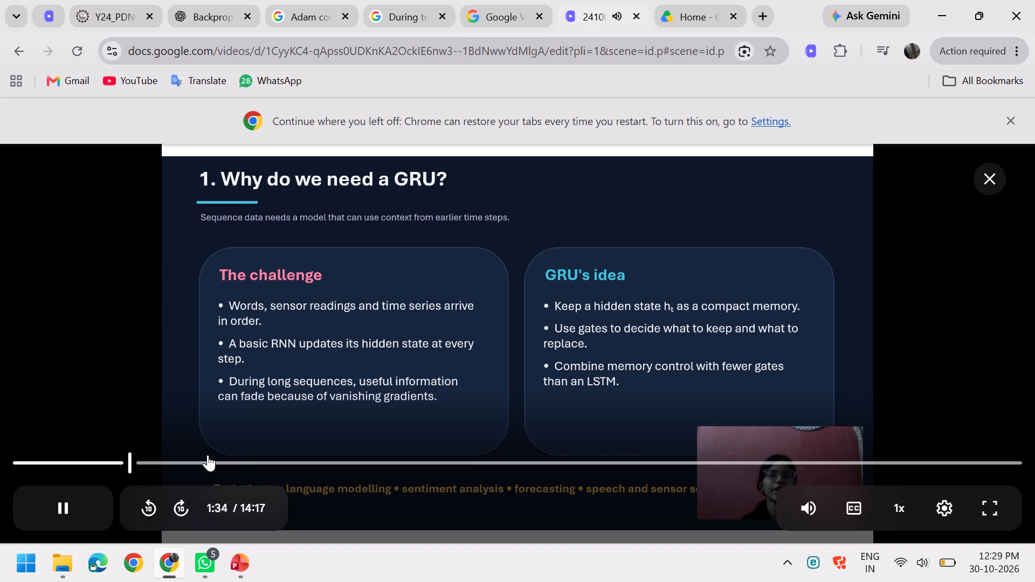
{"action": "left_click", "coordinate": [89, 497]}
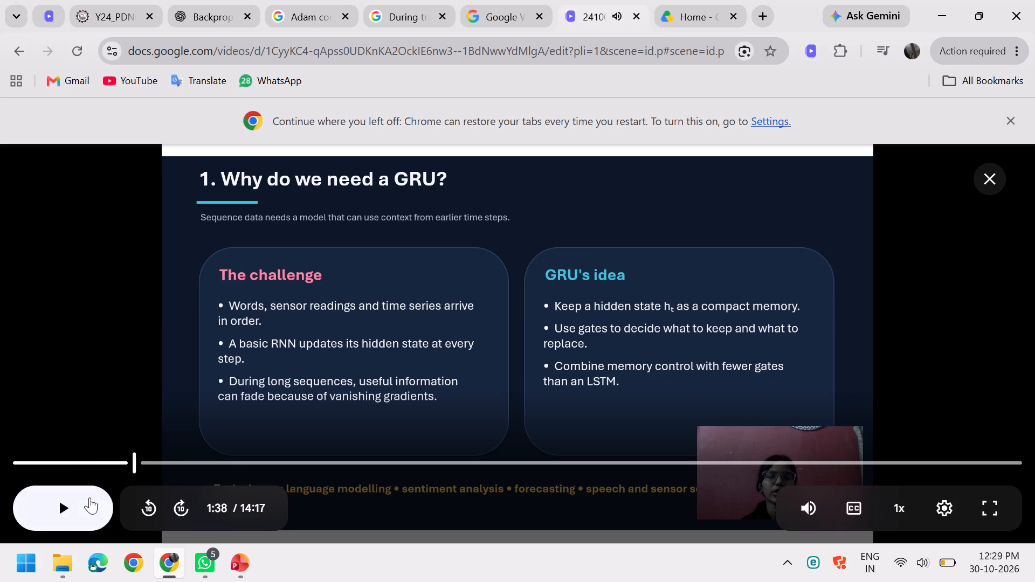
{"action": "left_click", "coordinate": [987, 167]}
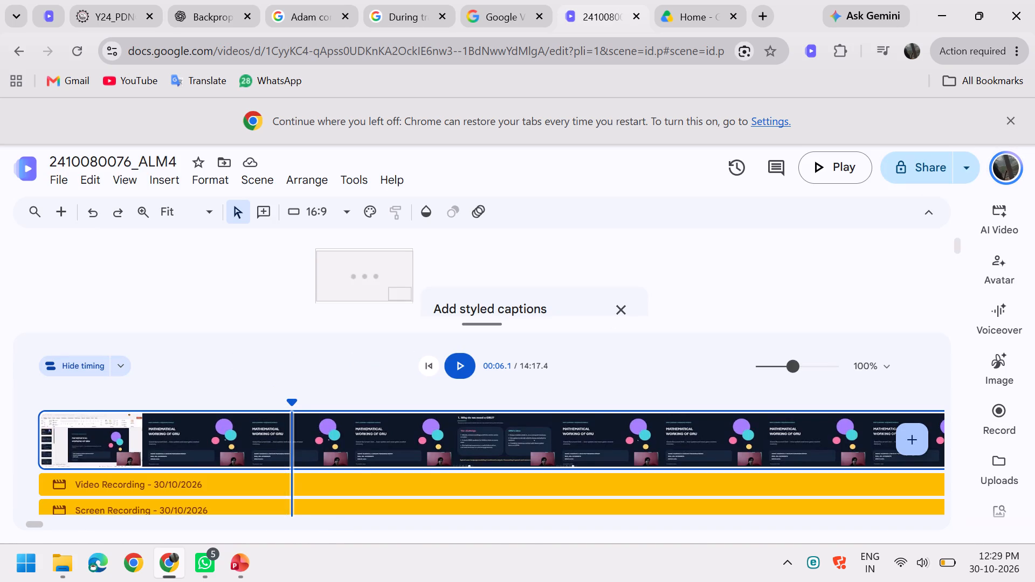
Return the playhead to the beginning and download the finished video as an MP4 file.
{"action": "left_click_drag", "start_coordinate": [295, 402], "coordinate": [10, 398]}
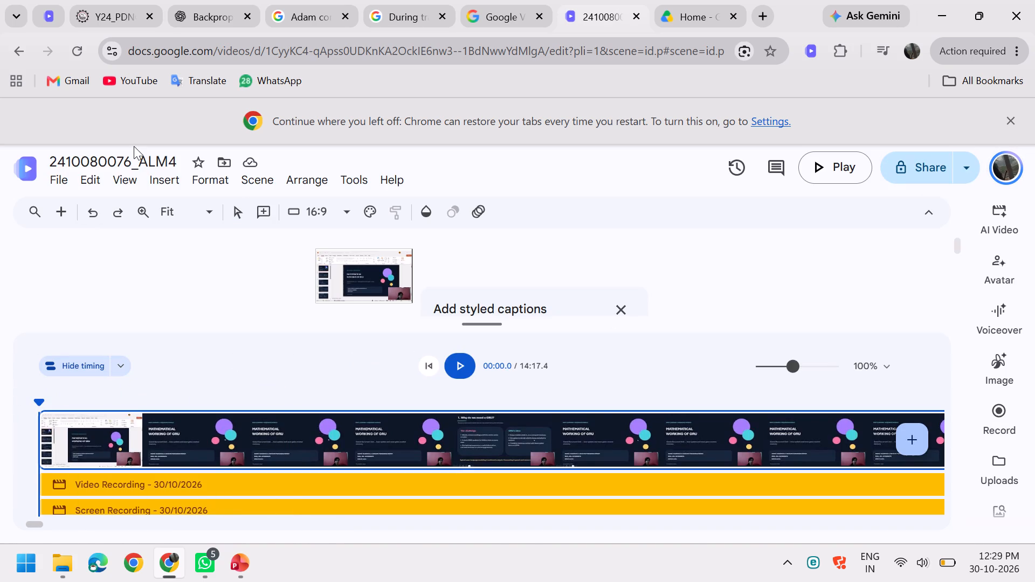
{"action": "left_click", "coordinate": [63, 174]}
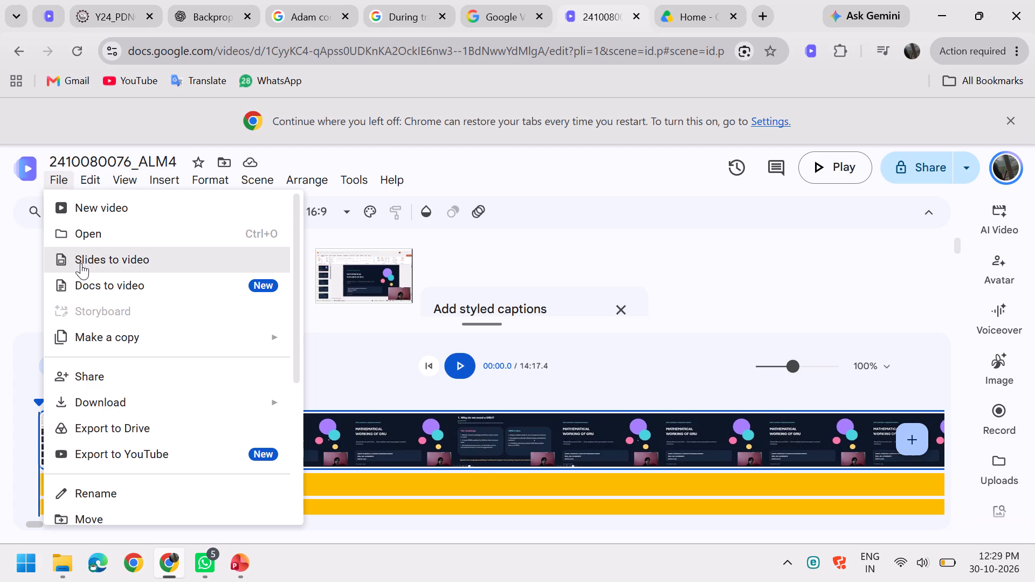
{"action": "left_click", "coordinate": [123, 398]}
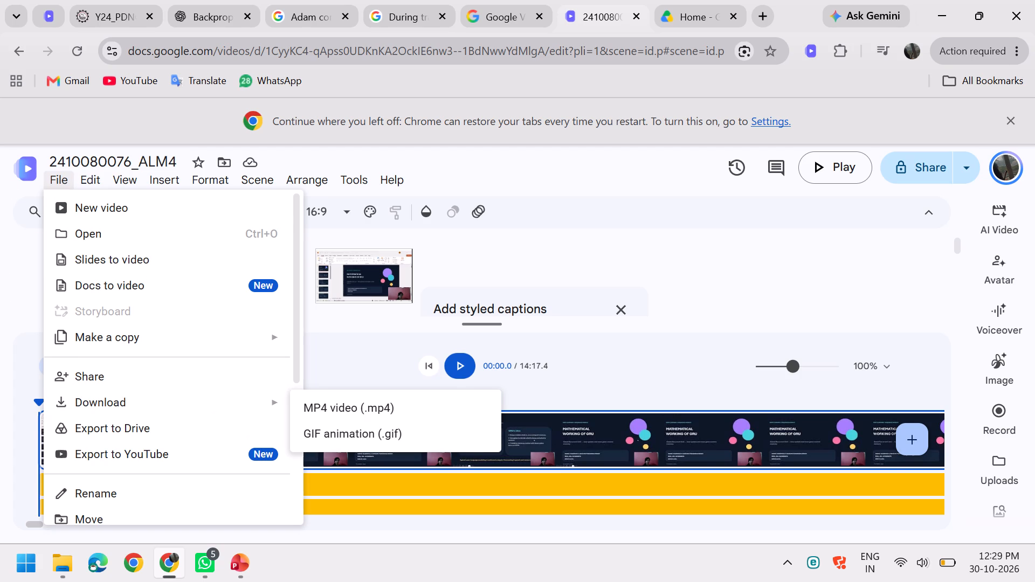
{"action": "left_click", "coordinate": [347, 405]}
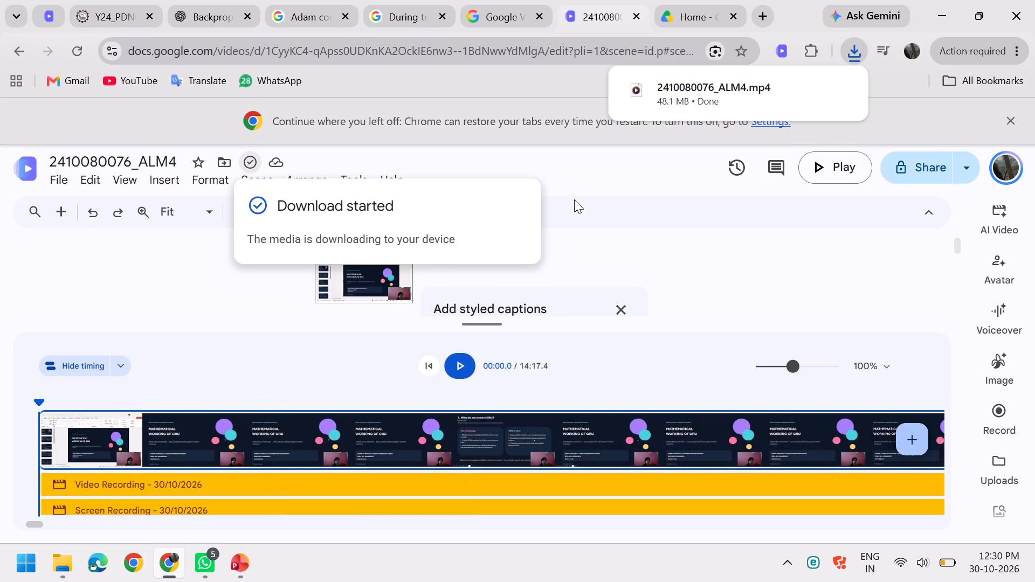
Open the downloaded MP4 in Media Player and check its playback from around the middle of the video.
{"action": "left_click", "coordinate": [637, 100]}
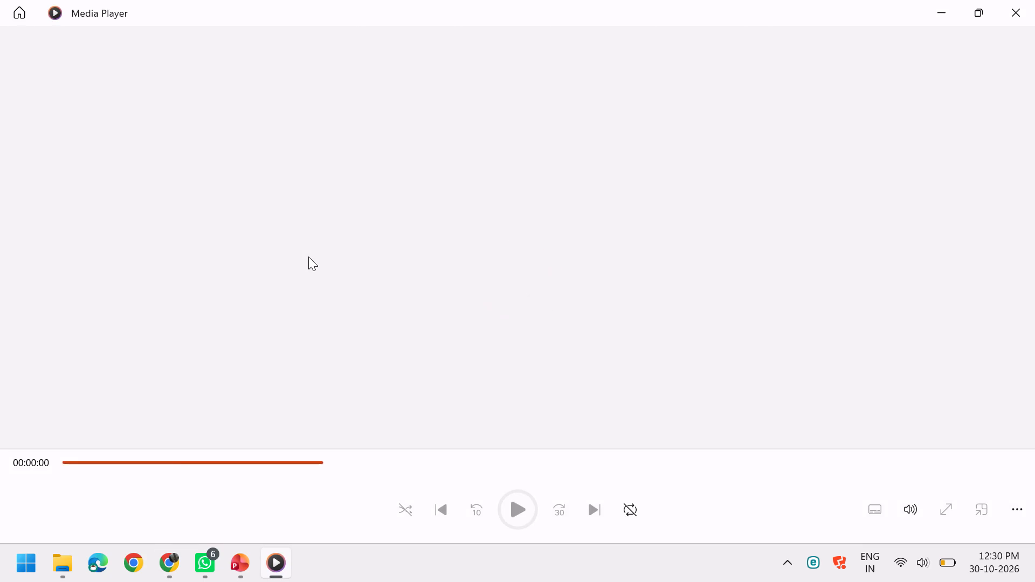
{"action": "left_click_drag", "start_coordinate": [514, 472], "coordinate": [505, 494]}
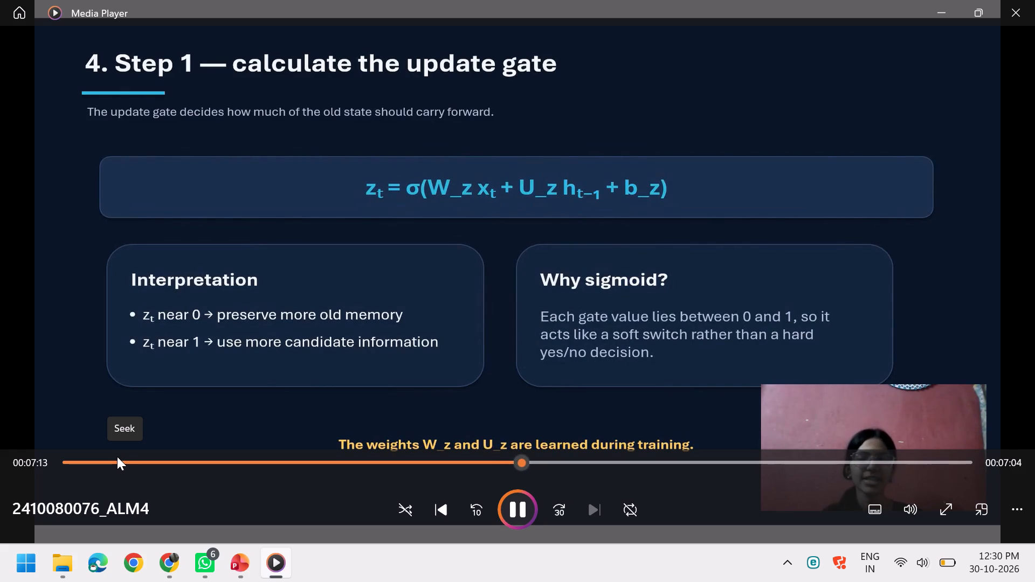
Jump back to the start of the downloaded video to check its opening.
{"action": "left_click", "coordinate": [67, 466]}
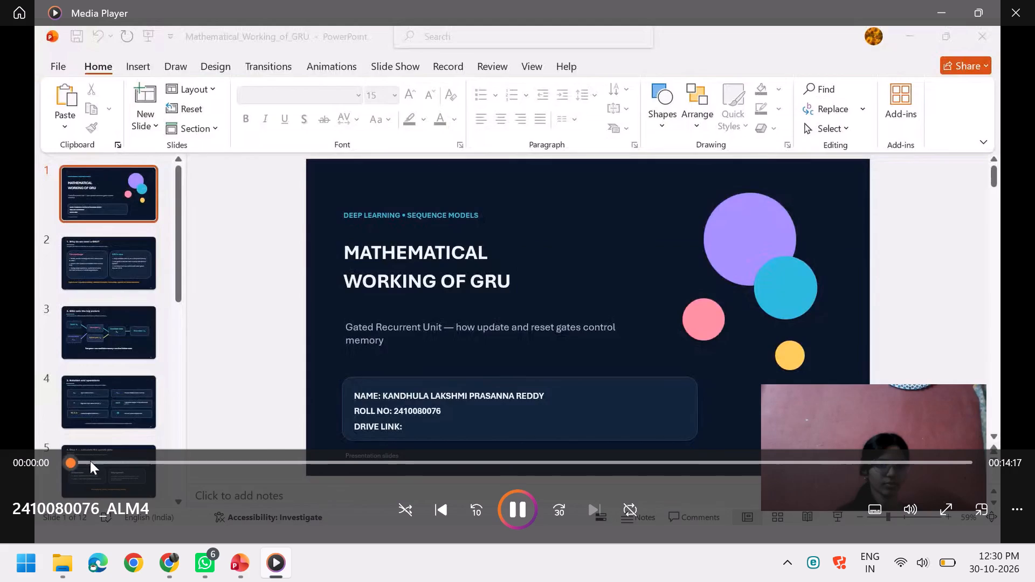
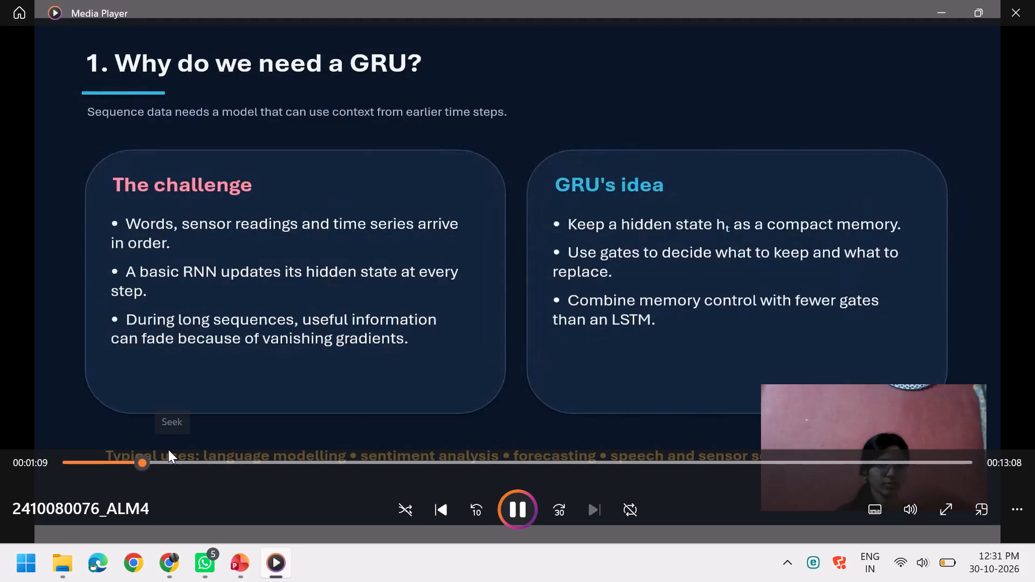
Skip forward within the "Why do we need a GRU?" slide to about 1:34 and check the video's playback there.
{"action": "left_click", "coordinate": [154, 466]}
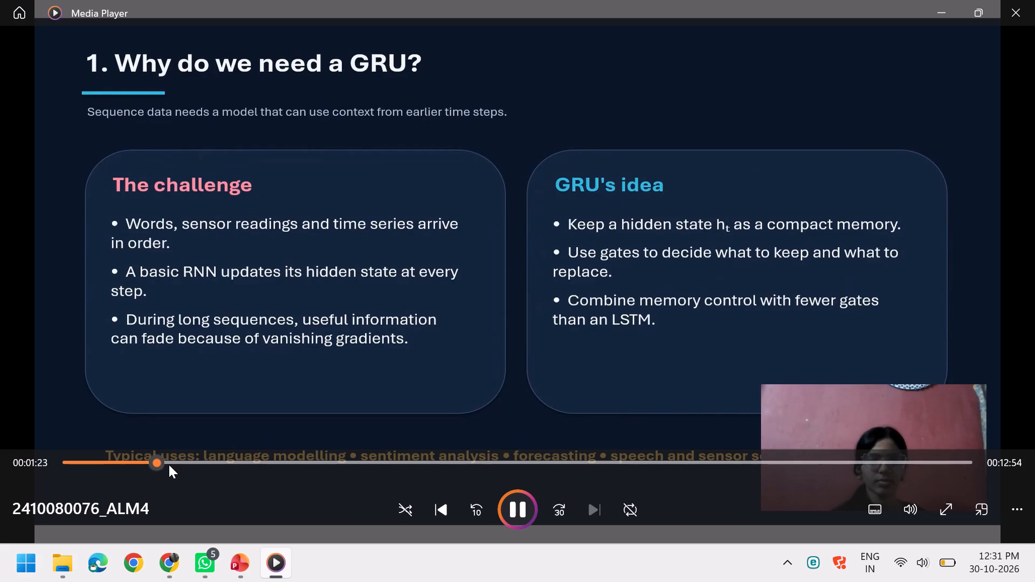
{"action": "left_click", "coordinate": [169, 465]}
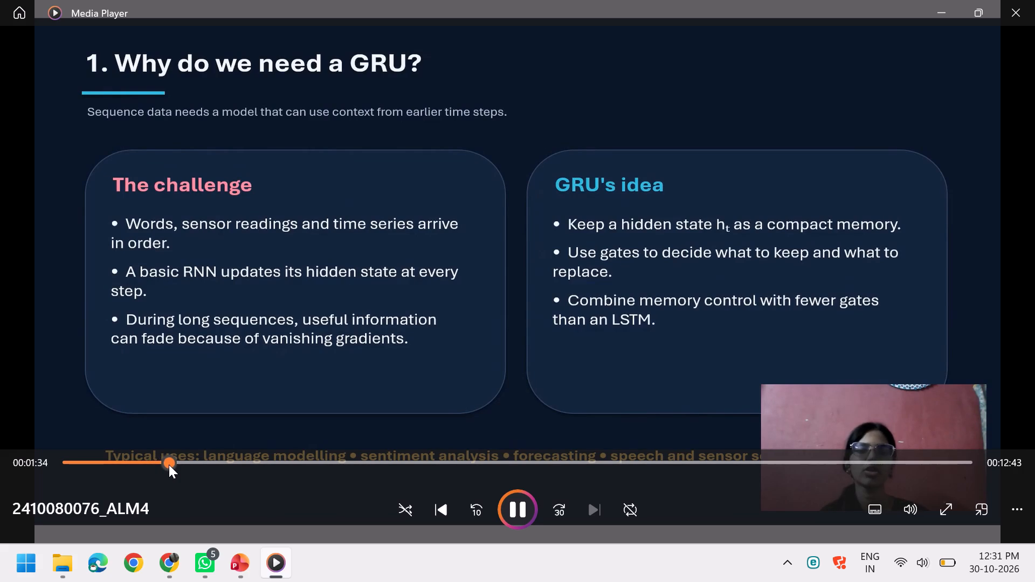
Replay the downloaded video from about 1:27, pausing and resuming it to check the "Why do we need a GRU?" section.
{"action": "left_click", "coordinate": [152, 465]}
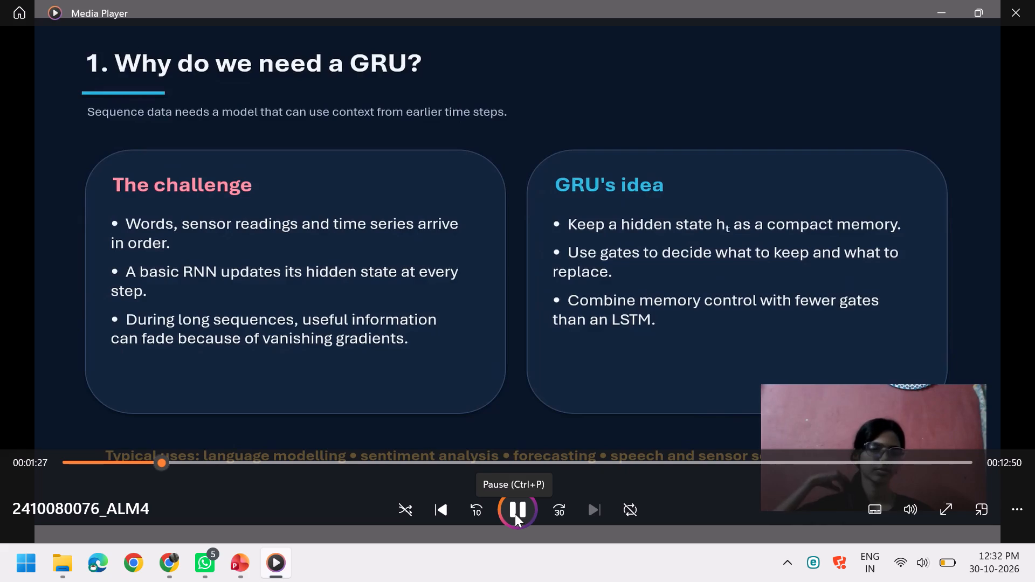
{"action": "left_click", "coordinate": [515, 514]}
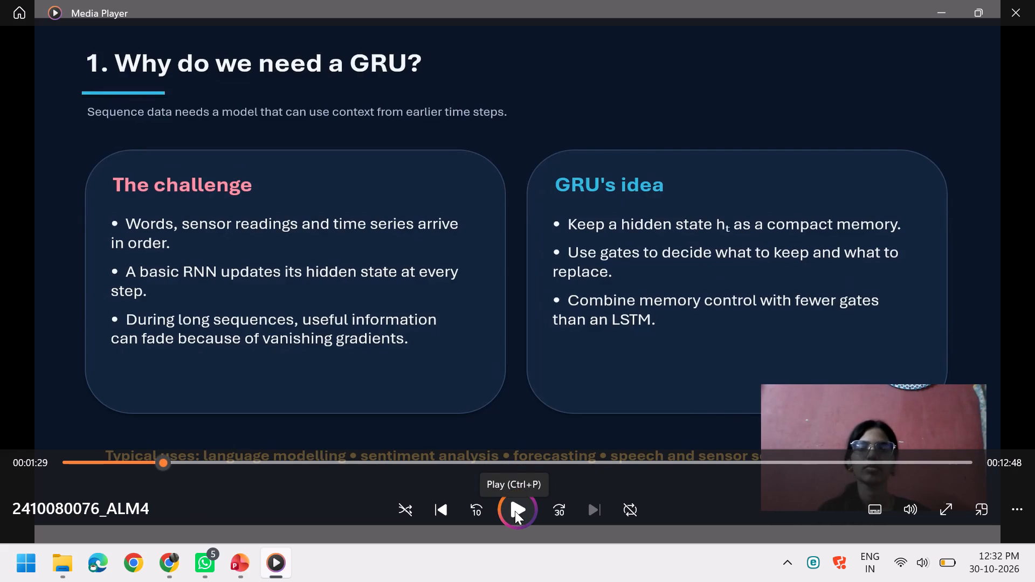
{"action": "left_click", "coordinate": [515, 511]}
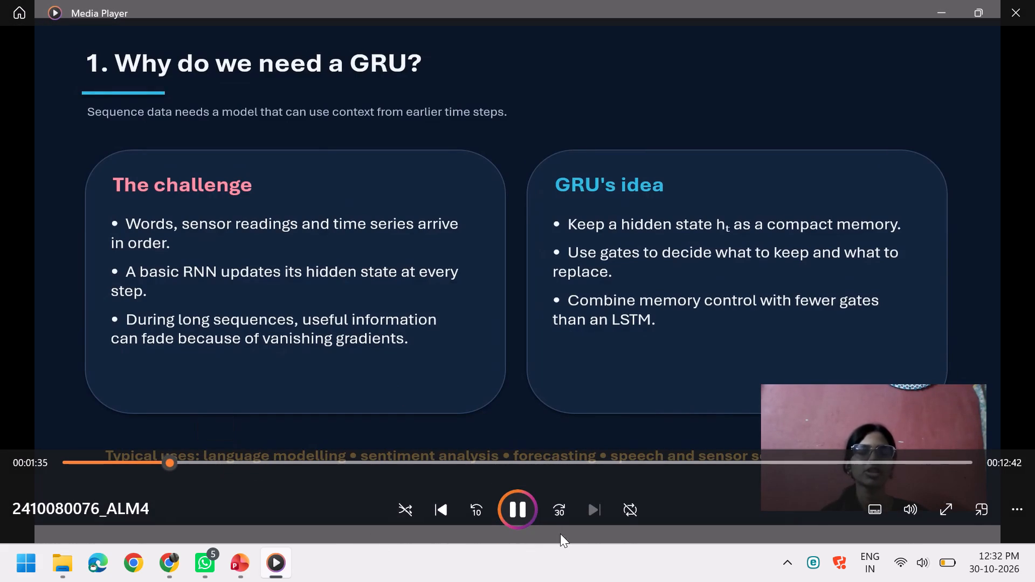
{"action": "left_click", "coordinate": [525, 511]}
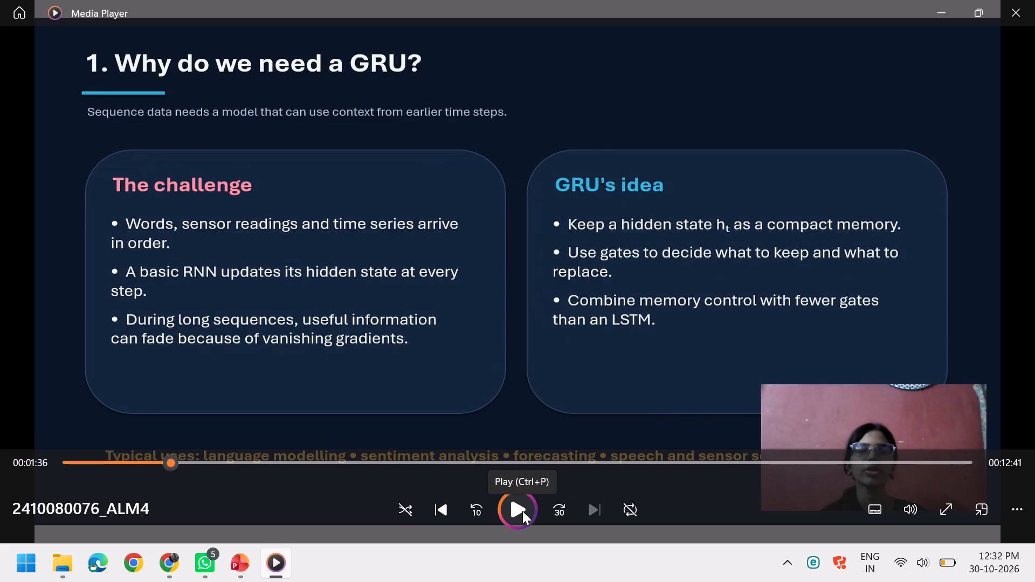
{"action": "double_click", "coordinate": [522, 511]}
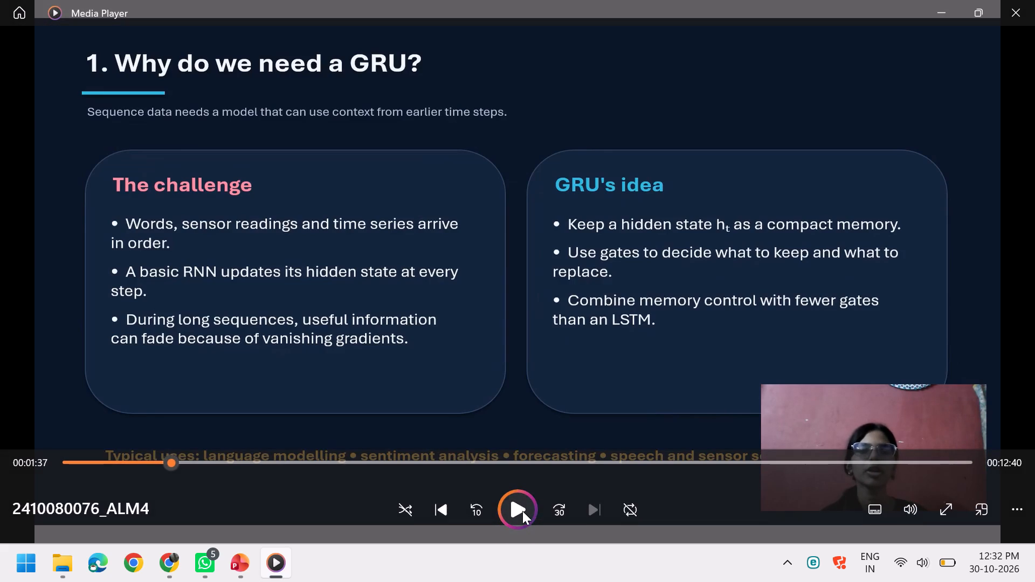
{"action": "left_click", "coordinate": [522, 511]}
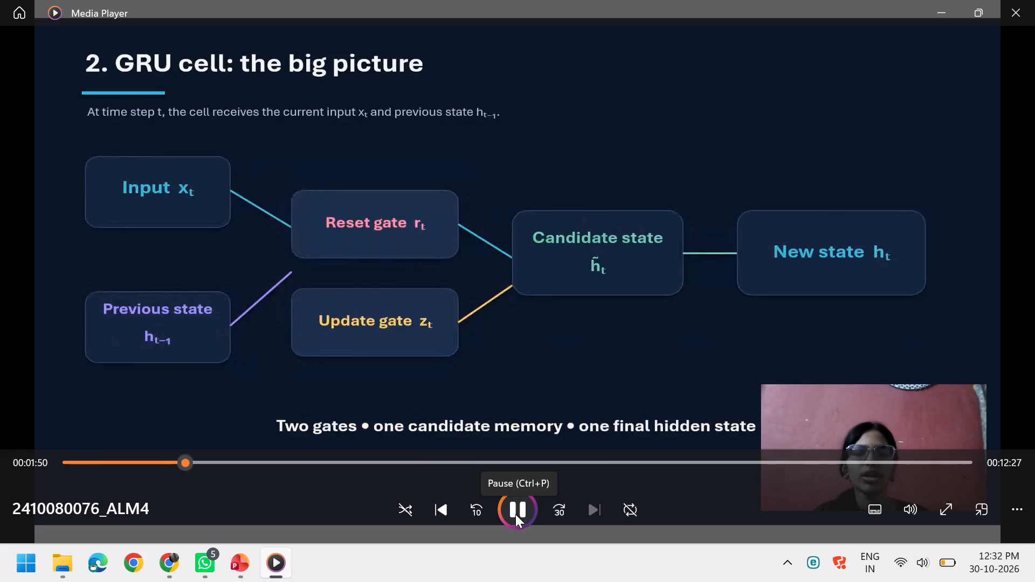
Spot-check the downloaded video at several points between about 2:34 and 4:43, return to about 3:51, and pause it.
{"action": "left_click", "coordinate": [230, 467]}
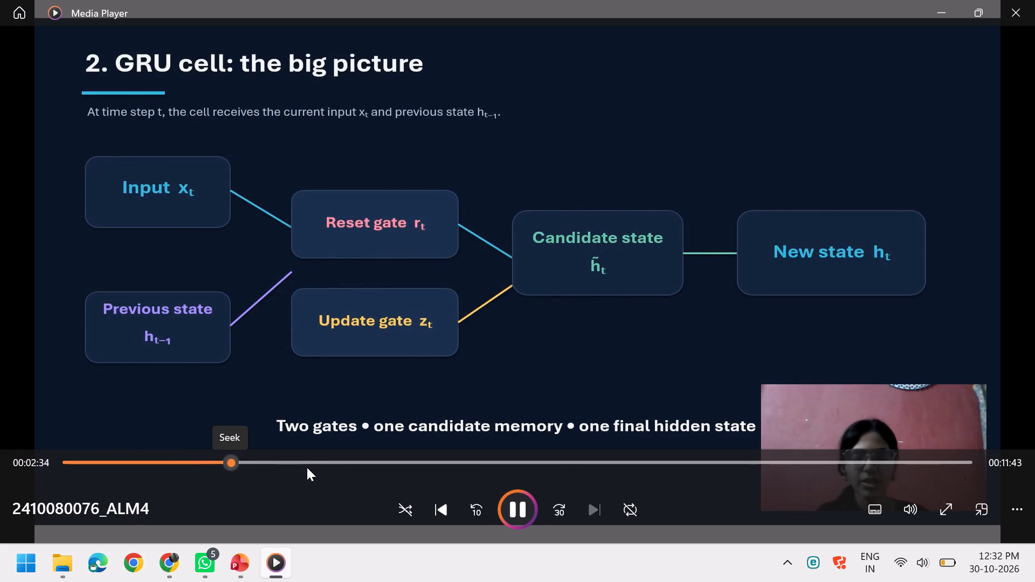
{"action": "left_click", "coordinate": [273, 458]}
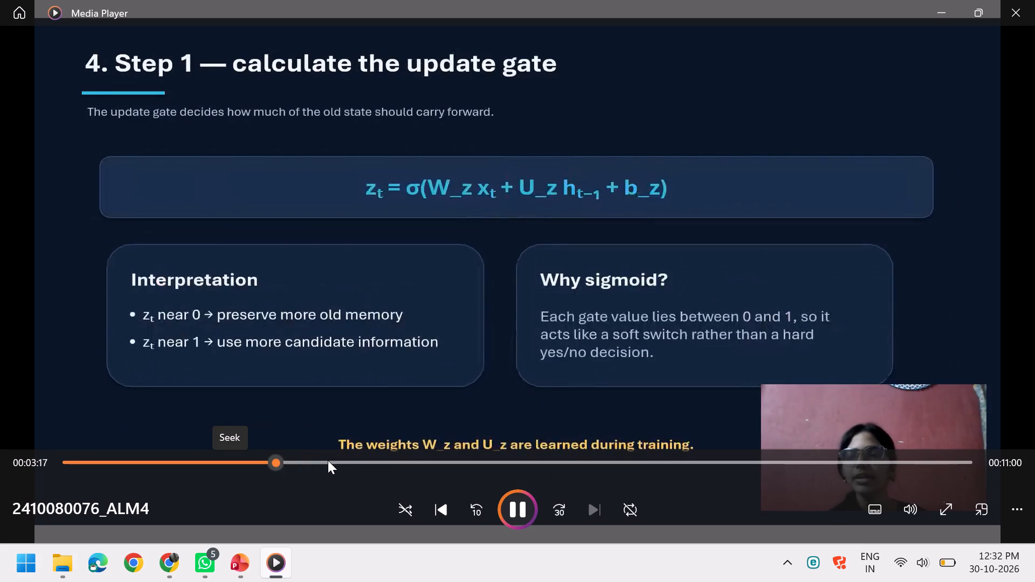
{"action": "left_click", "coordinate": [331, 460]}
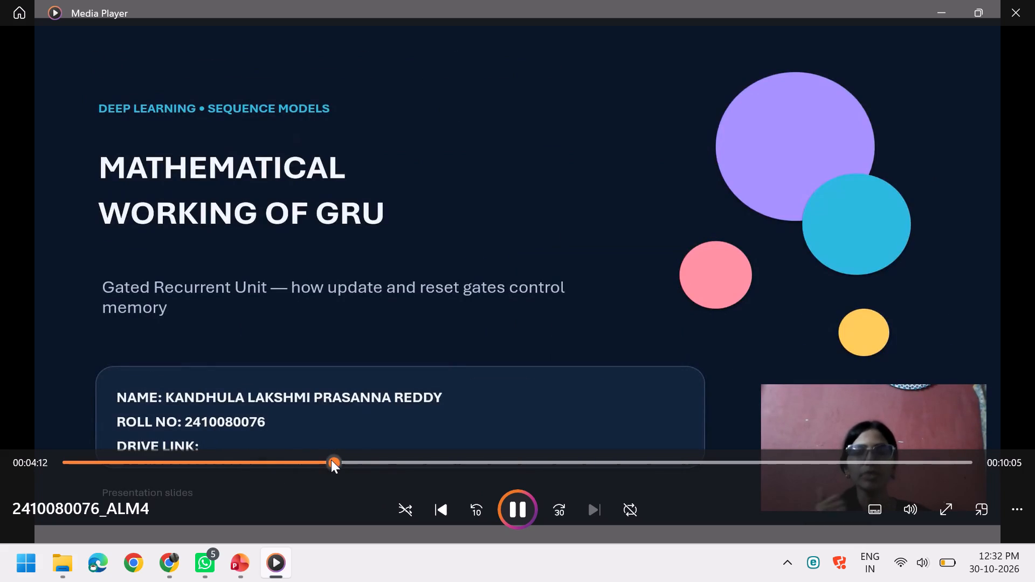
{"action": "left_click", "coordinate": [364, 463]}
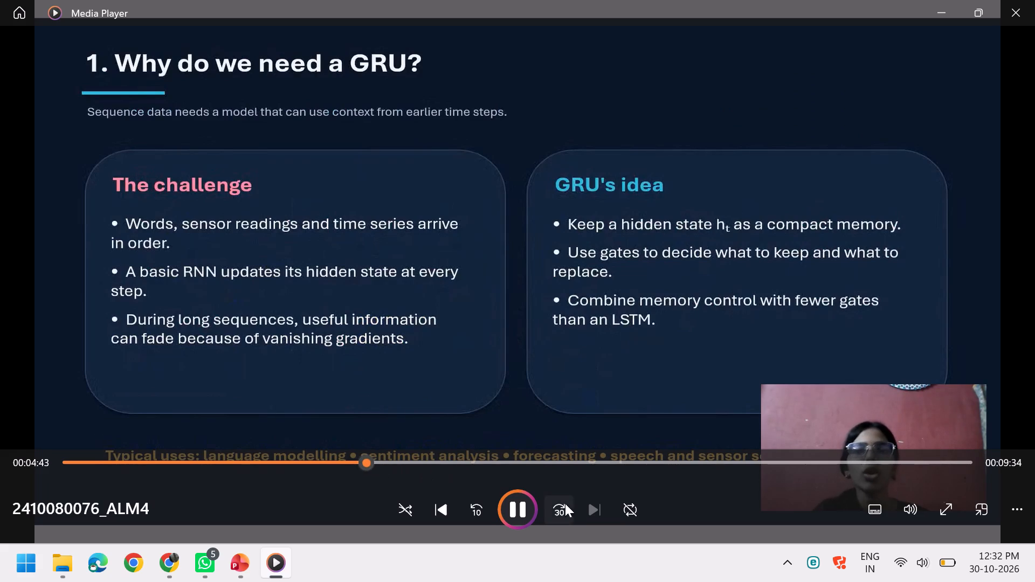
{"action": "left_click", "coordinate": [512, 503]}
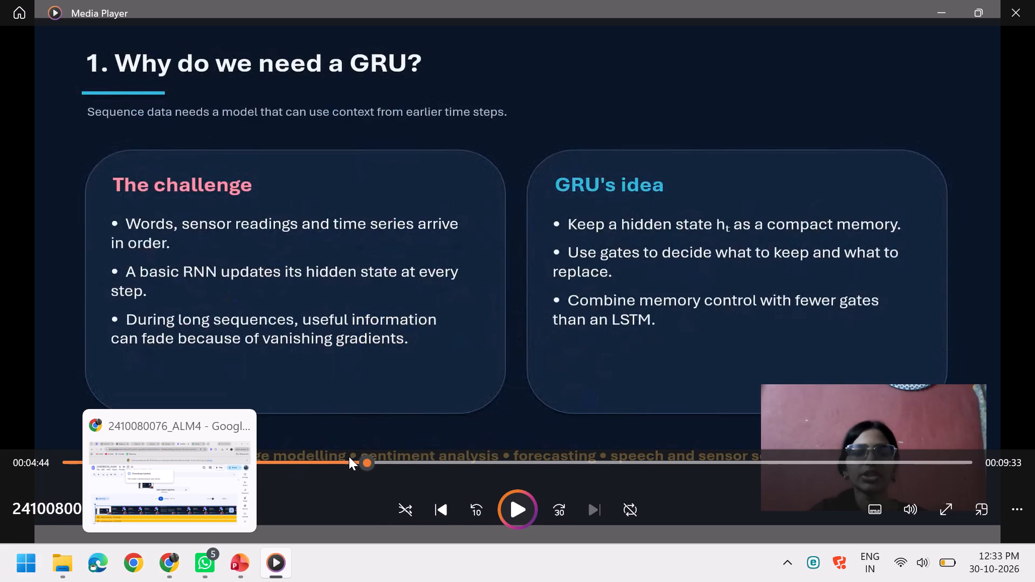
{"action": "left_click", "coordinate": [501, 511]}
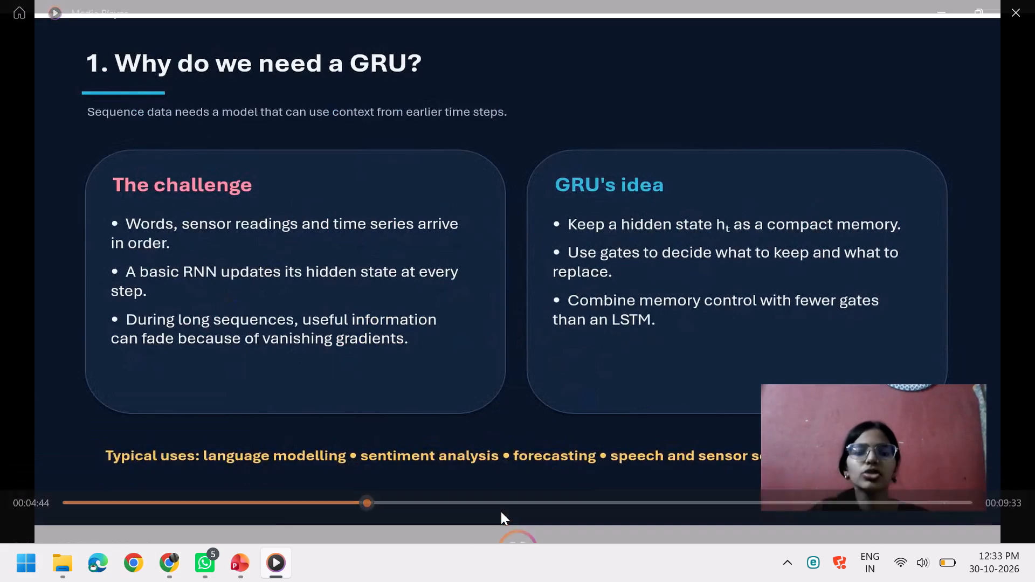
{"action": "left_click", "coordinate": [349, 466]}
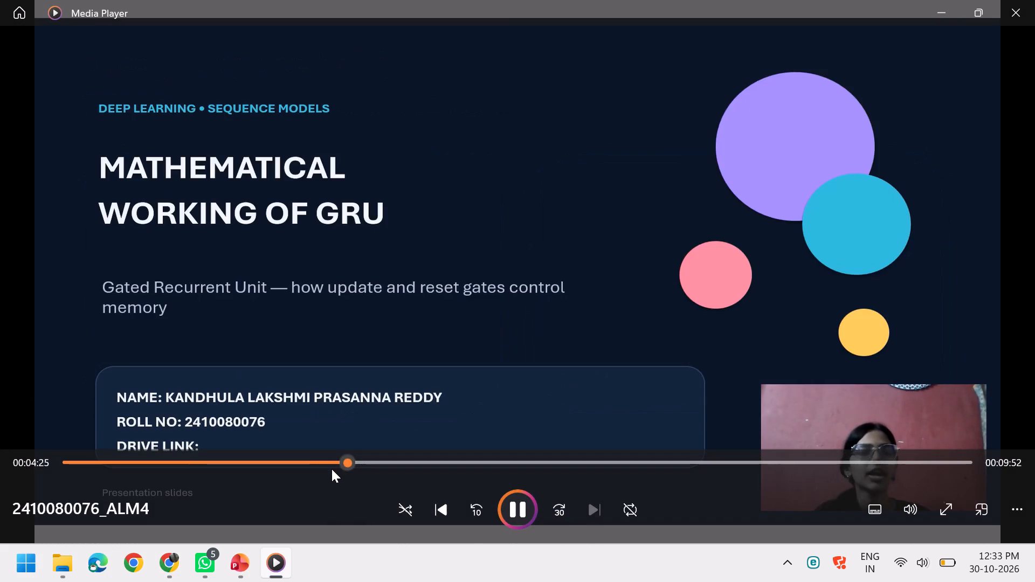
{"action": "left_click", "coordinate": [329, 467]}
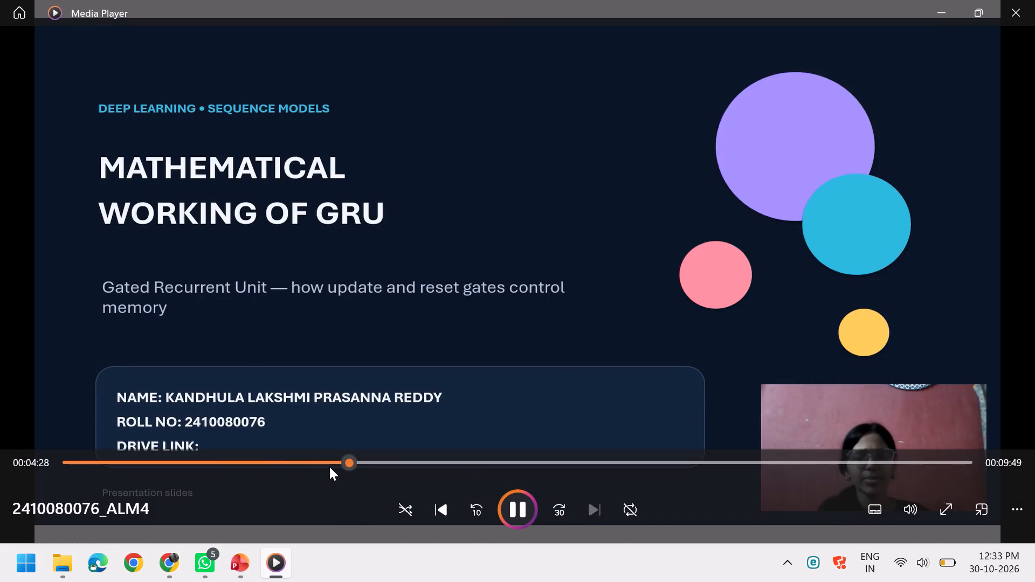
{"action": "left_click", "coordinate": [306, 465]}
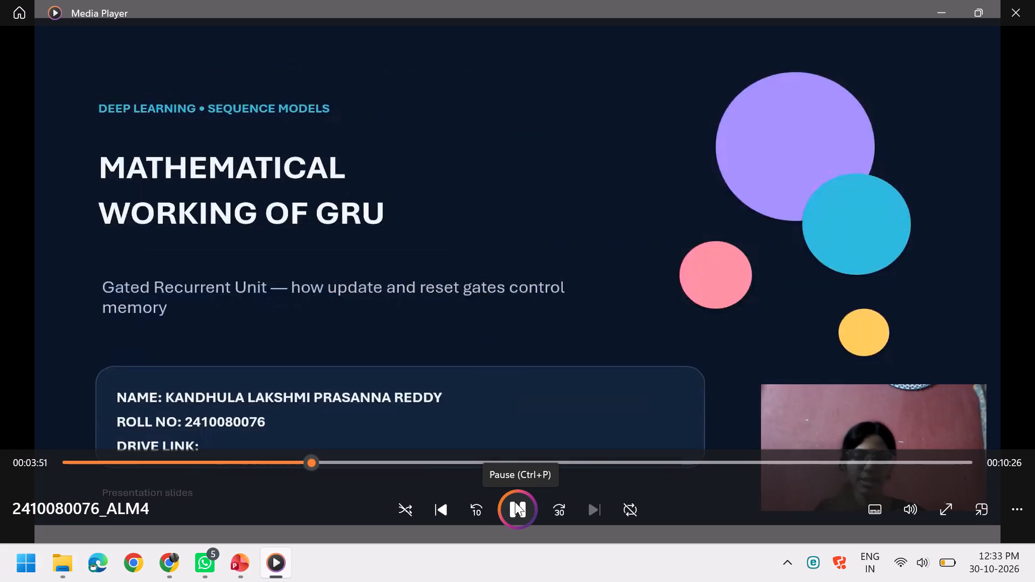
{"action": "left_click", "coordinate": [515, 502]}
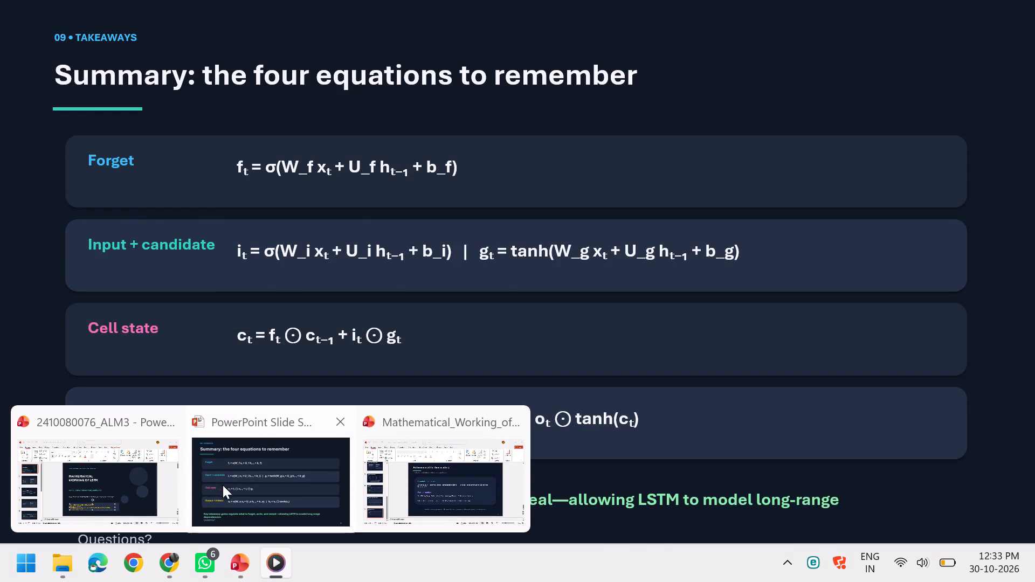
{"action": "left_click", "coordinate": [171, 479]}
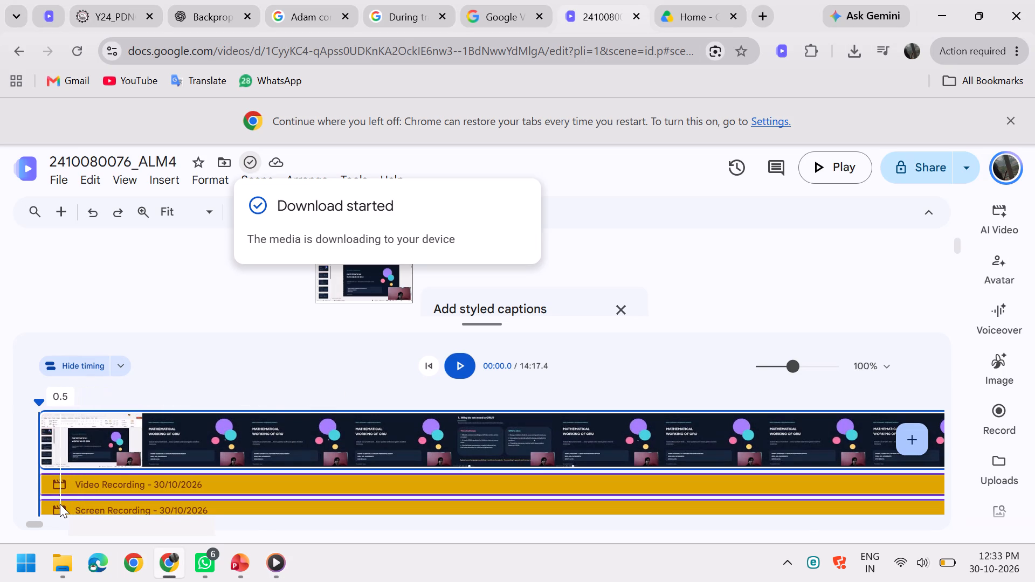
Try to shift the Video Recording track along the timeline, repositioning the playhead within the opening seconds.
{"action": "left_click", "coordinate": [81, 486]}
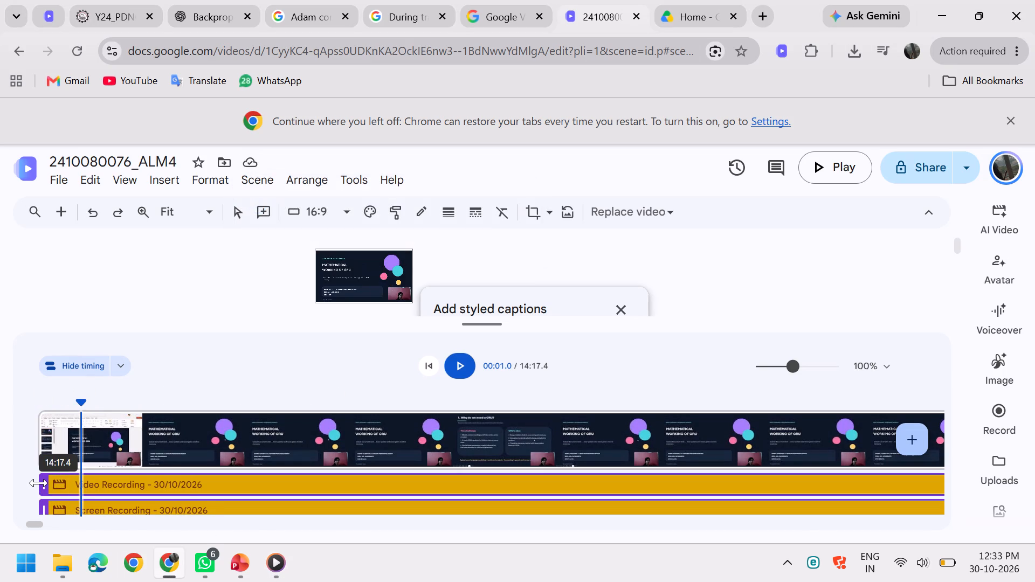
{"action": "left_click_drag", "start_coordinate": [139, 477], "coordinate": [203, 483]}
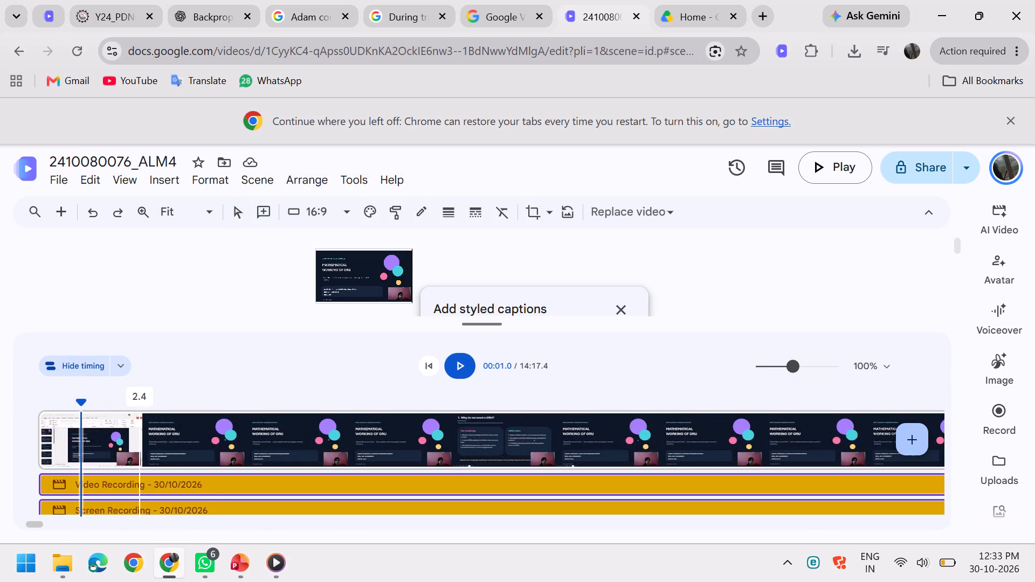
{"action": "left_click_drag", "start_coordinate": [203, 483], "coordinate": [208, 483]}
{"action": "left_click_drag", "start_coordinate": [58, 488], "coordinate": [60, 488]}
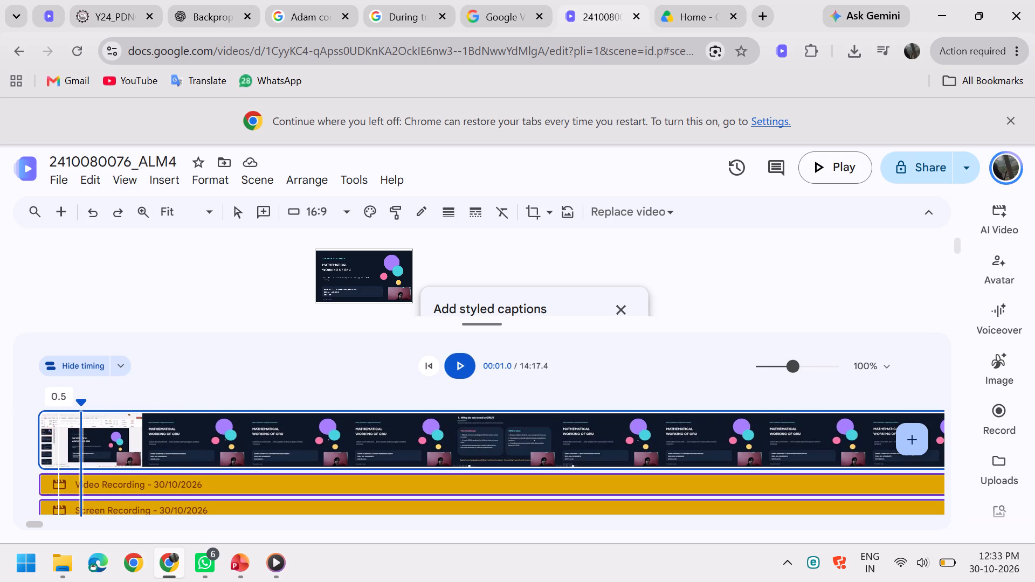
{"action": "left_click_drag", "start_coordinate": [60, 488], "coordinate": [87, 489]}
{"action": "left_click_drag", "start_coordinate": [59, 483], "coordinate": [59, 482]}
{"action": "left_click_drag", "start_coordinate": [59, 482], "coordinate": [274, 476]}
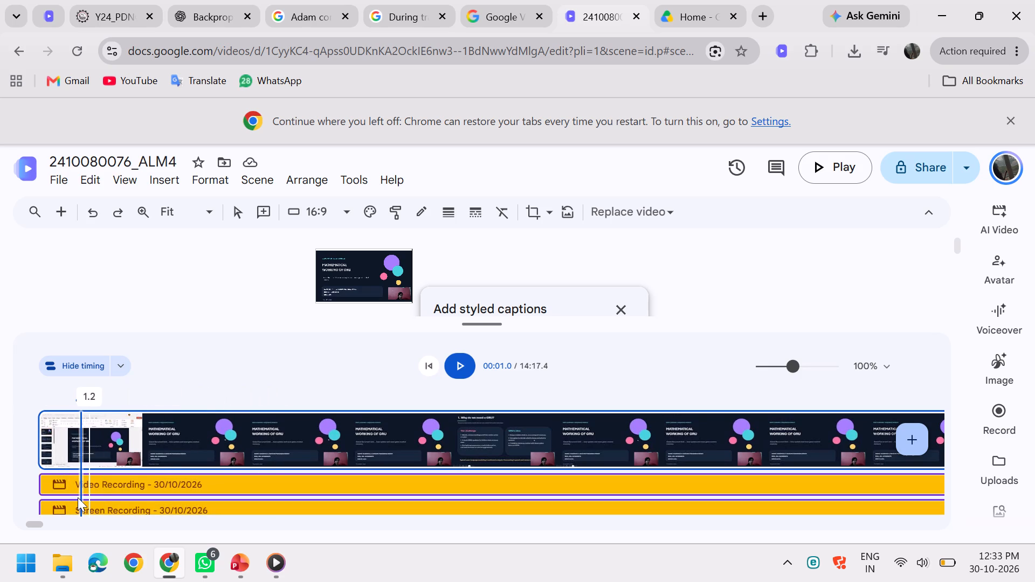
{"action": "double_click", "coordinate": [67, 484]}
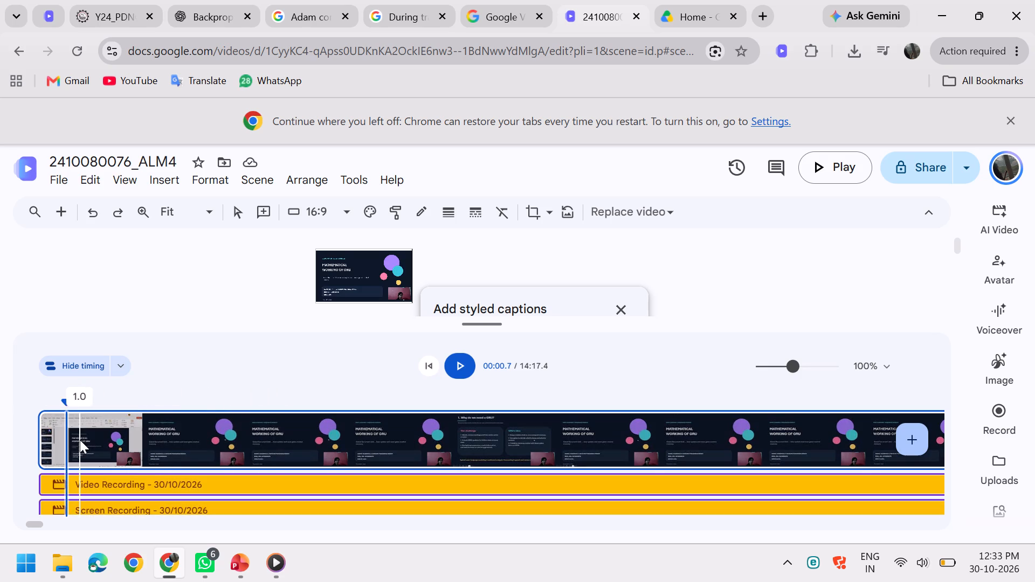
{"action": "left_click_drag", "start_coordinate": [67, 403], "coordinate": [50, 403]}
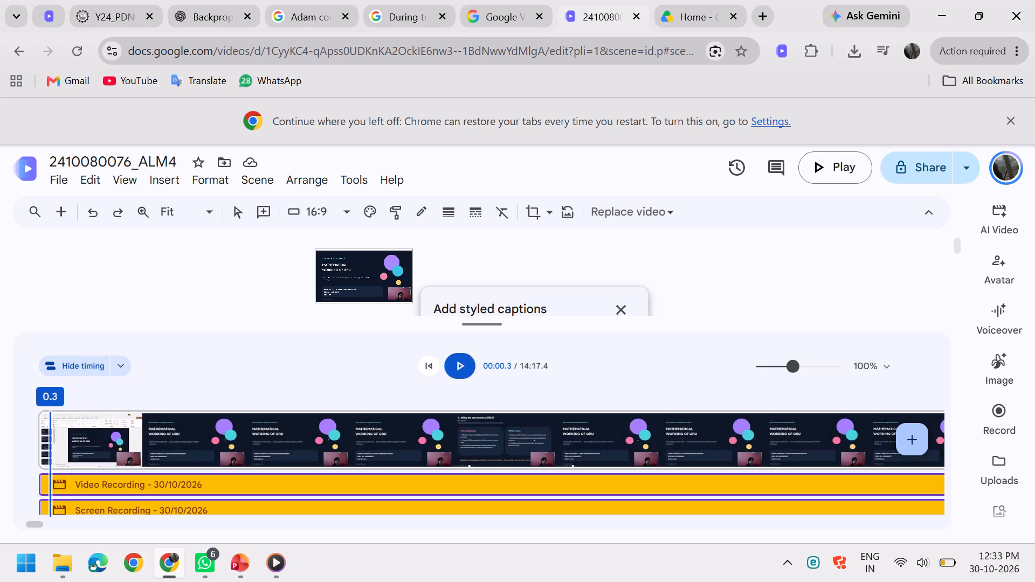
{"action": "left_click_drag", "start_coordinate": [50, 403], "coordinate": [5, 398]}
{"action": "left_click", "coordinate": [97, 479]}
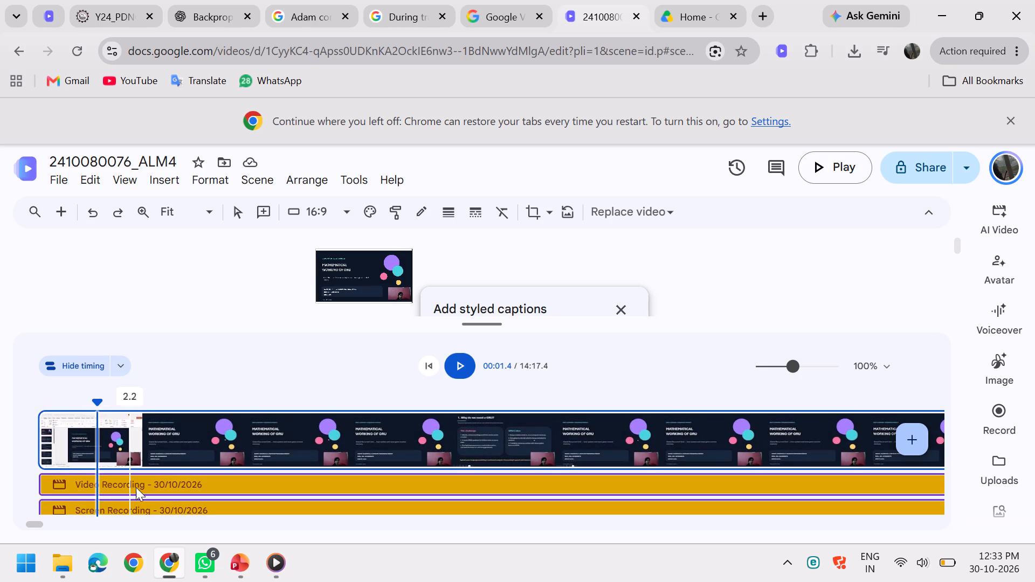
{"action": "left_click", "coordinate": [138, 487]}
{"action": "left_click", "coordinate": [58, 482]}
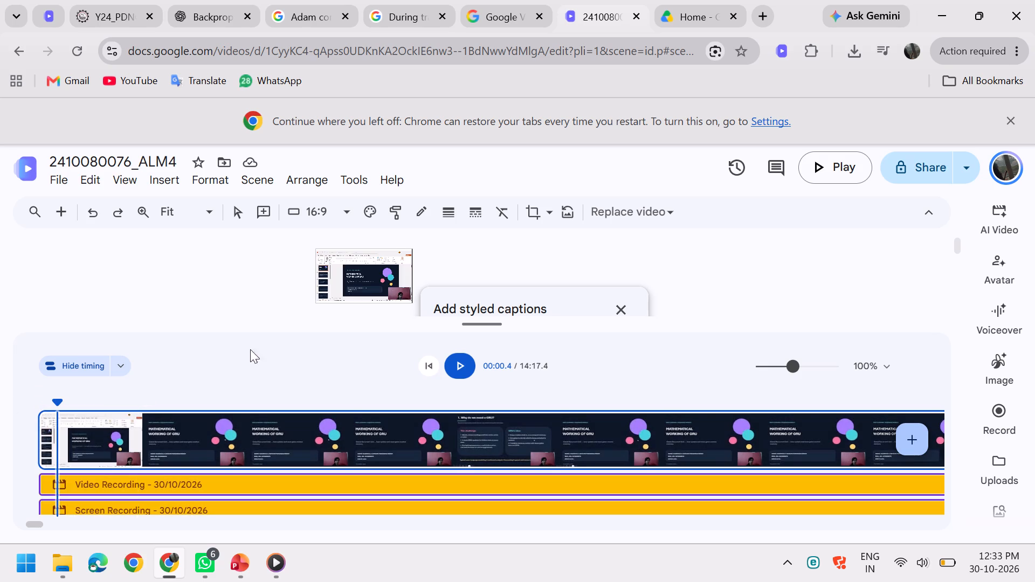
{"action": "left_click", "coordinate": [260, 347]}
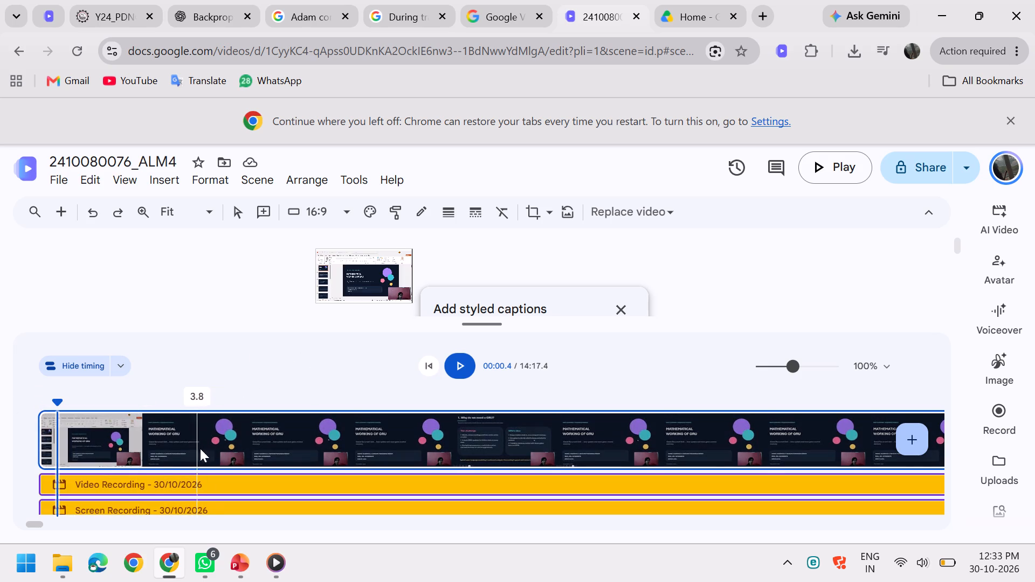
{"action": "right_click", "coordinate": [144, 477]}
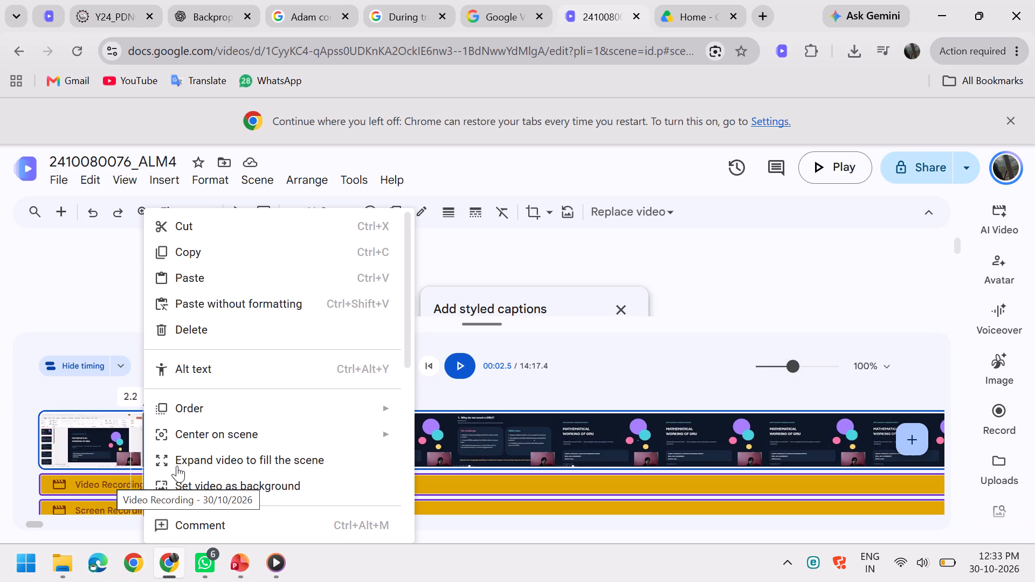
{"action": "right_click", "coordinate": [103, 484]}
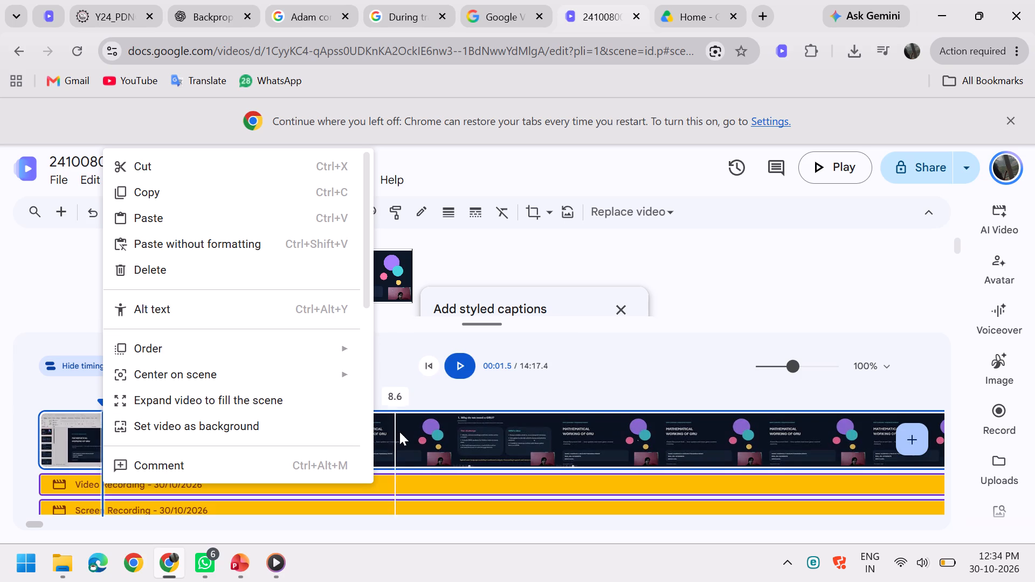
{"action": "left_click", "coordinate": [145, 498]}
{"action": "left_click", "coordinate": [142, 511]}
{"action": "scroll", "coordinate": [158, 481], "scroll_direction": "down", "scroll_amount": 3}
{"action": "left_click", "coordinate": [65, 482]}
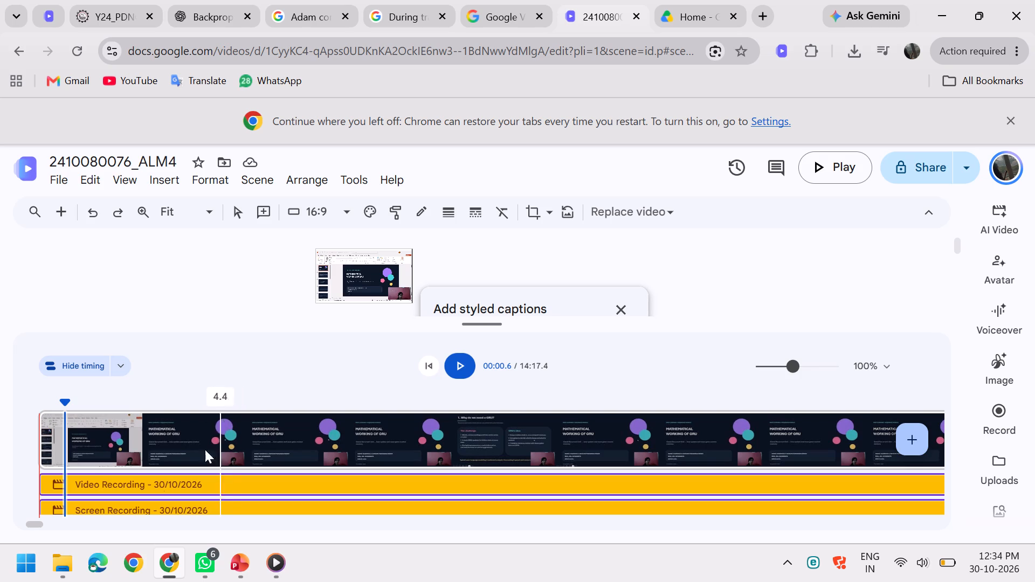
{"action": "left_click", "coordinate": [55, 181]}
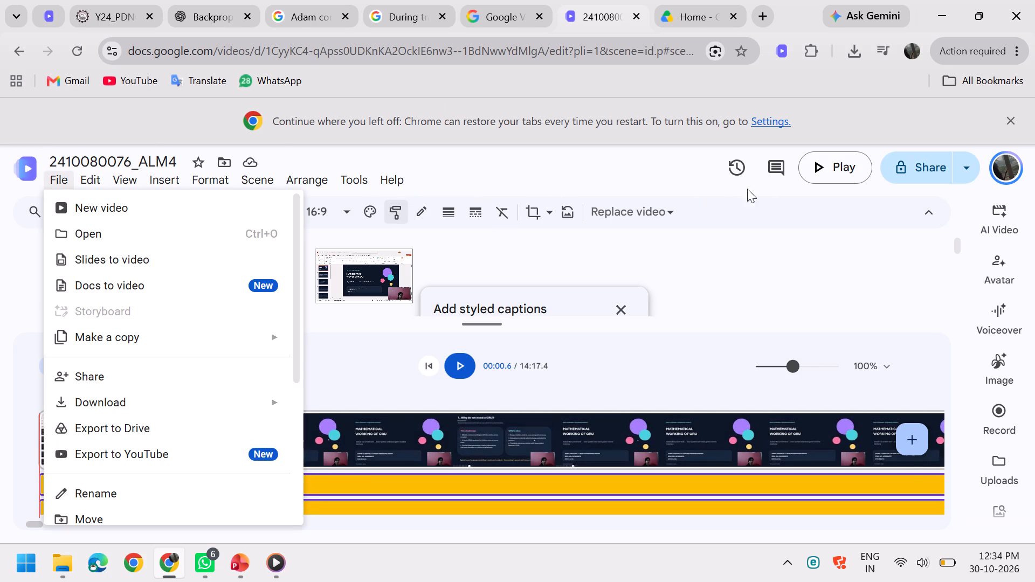
Start a new Camera & screen recording in the current scene, sharing the Mathematical_Working_of_GRU PowerPoint window.
{"action": "left_click", "coordinate": [1009, 422]}
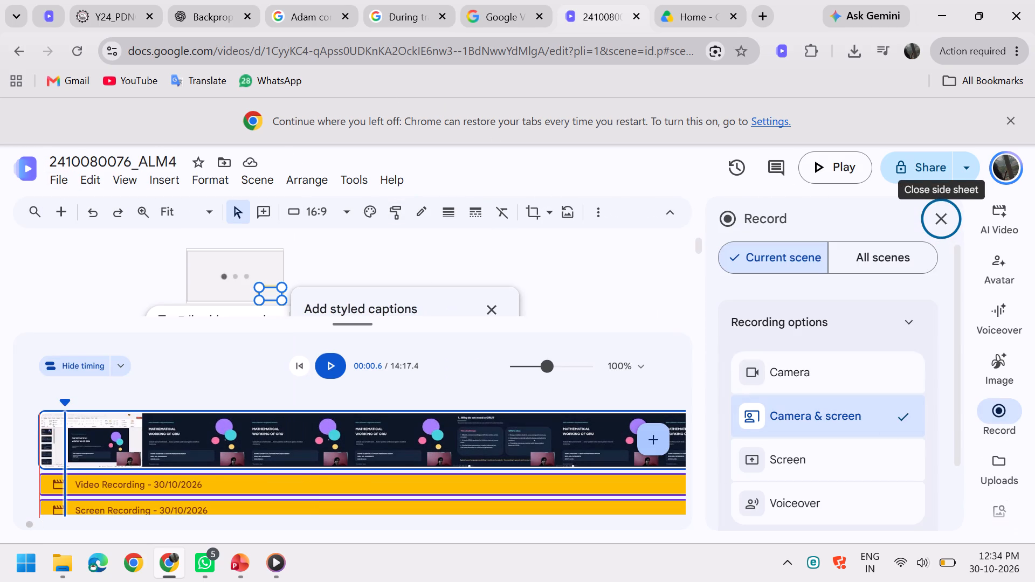
{"action": "scroll", "coordinate": [779, 285], "scroll_direction": "down", "scroll_amount": 6}
{"action": "left_click", "coordinate": [841, 479]}
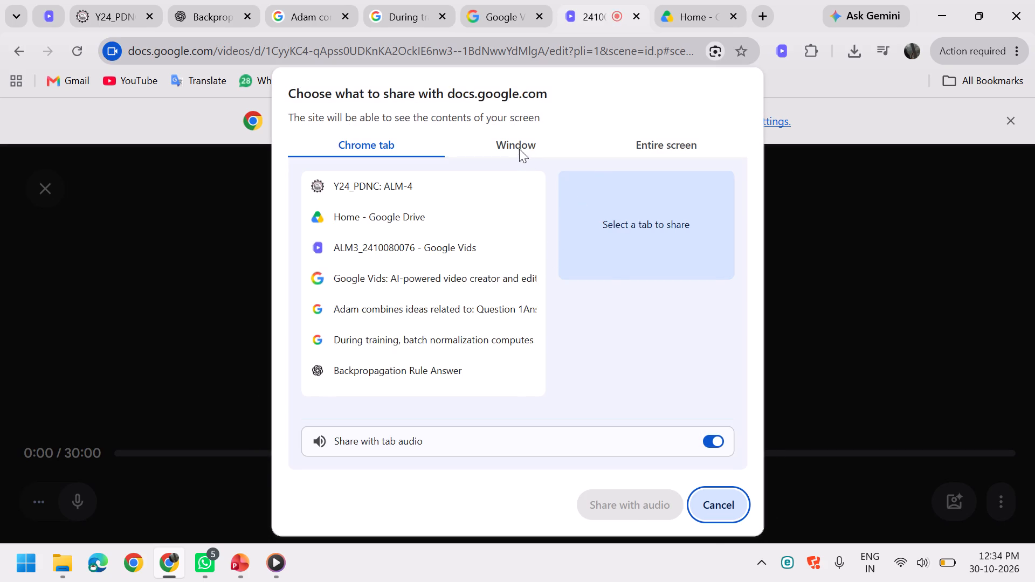
{"action": "left_click", "coordinate": [518, 145]}
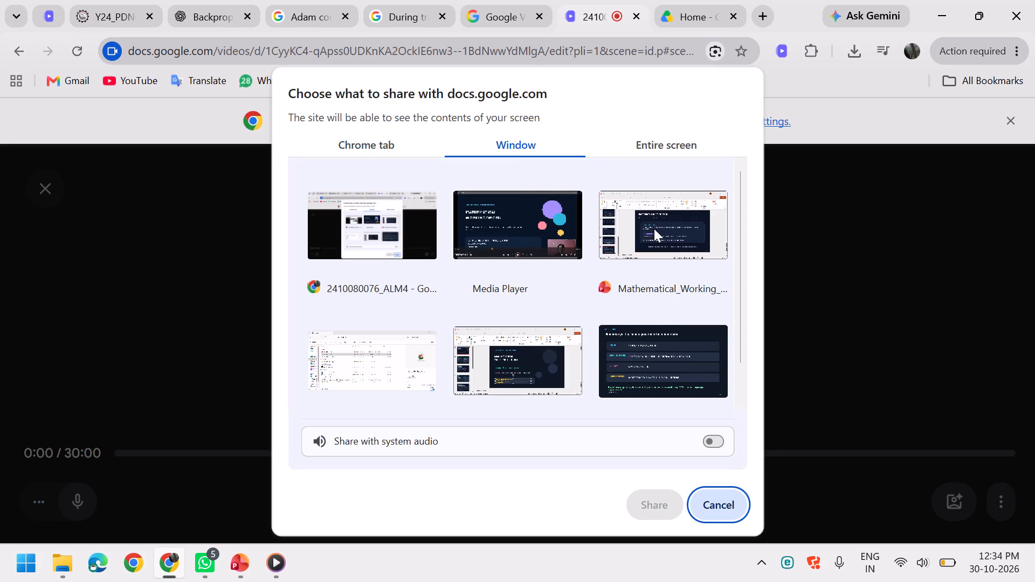
{"action": "left_click", "coordinate": [654, 228]}
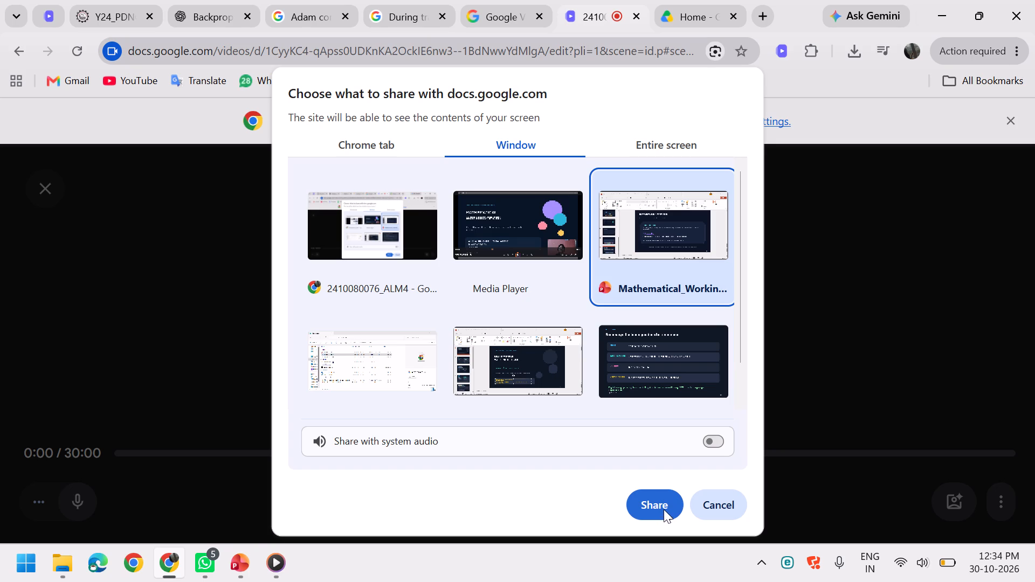
{"action": "left_click", "coordinate": [652, 504]}
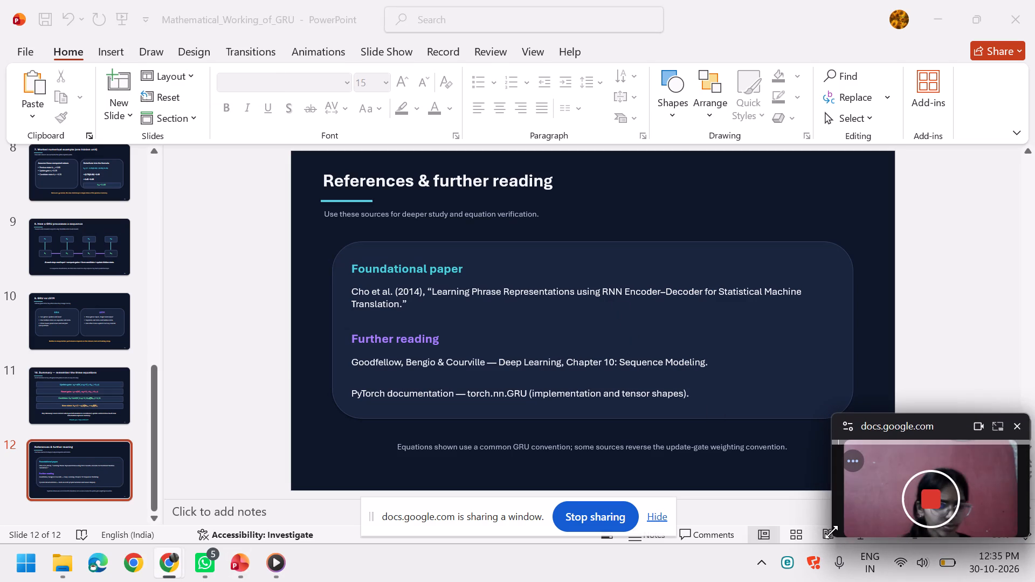
Resize the floating camera preview so that it sits lower and clear of the slide's content.
{"action": "left_click_drag", "start_coordinate": [831, 531], "coordinate": [829, 581]}
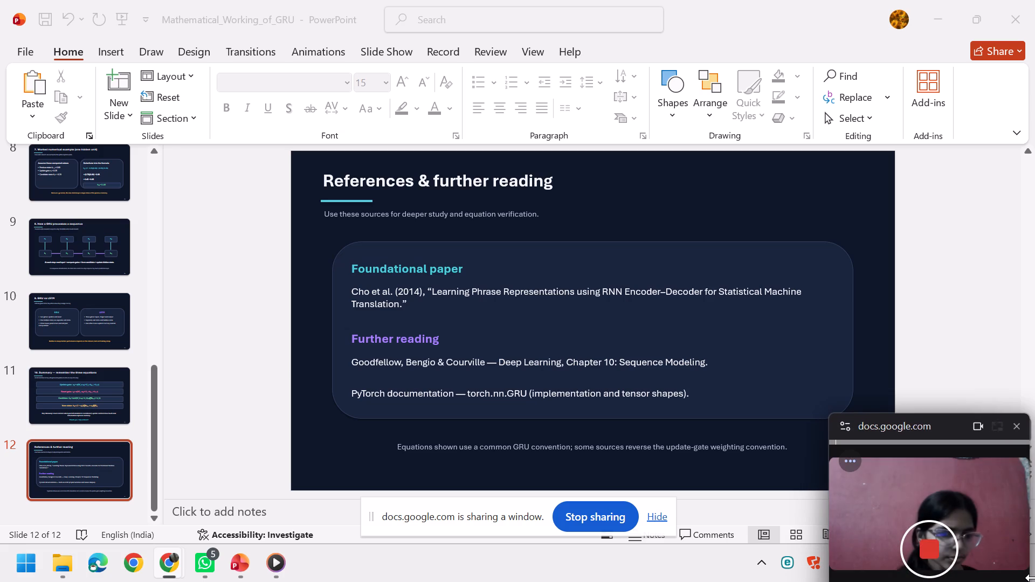
{"action": "left_click", "coordinate": [1027, 576]}
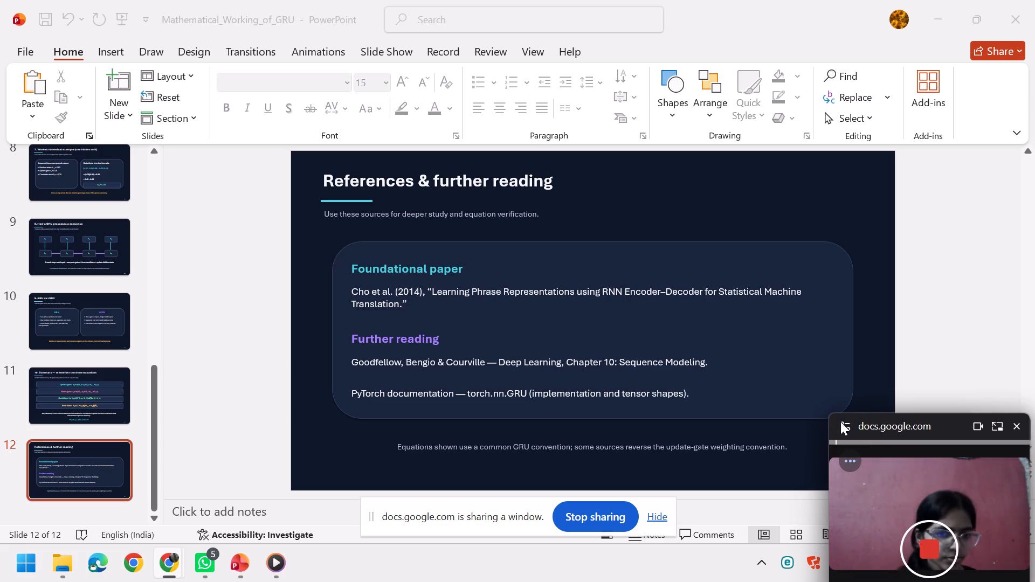
{"action": "left_click_drag", "start_coordinate": [827, 417], "coordinate": [867, 473]}
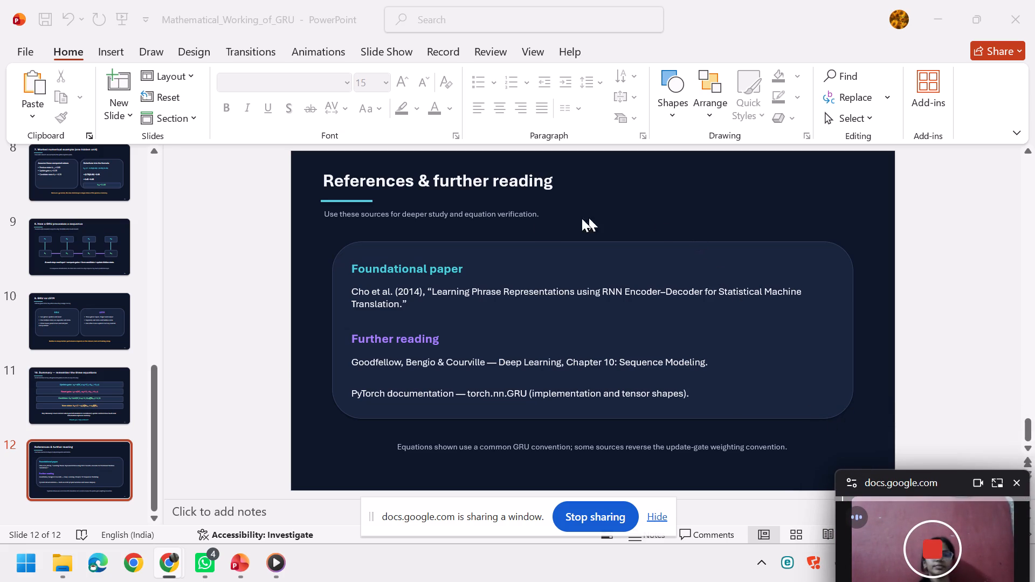
Run the GRU slide show from the title slide in PowerPoint and advance to the "Why do we need a GRU?" slide.
{"action": "left_click", "coordinate": [744, 372]}
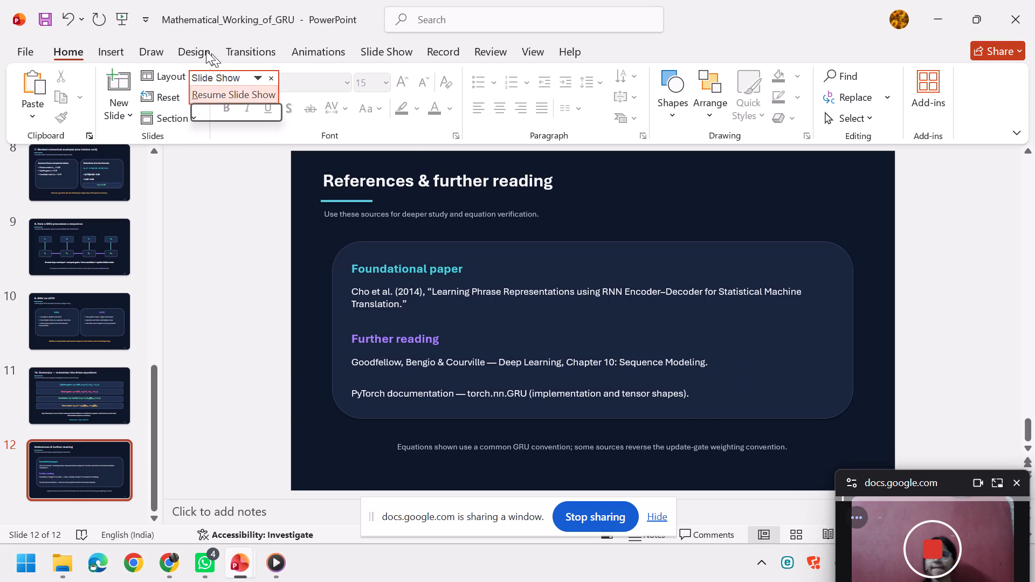
{"action": "left_click", "coordinate": [119, 26]}
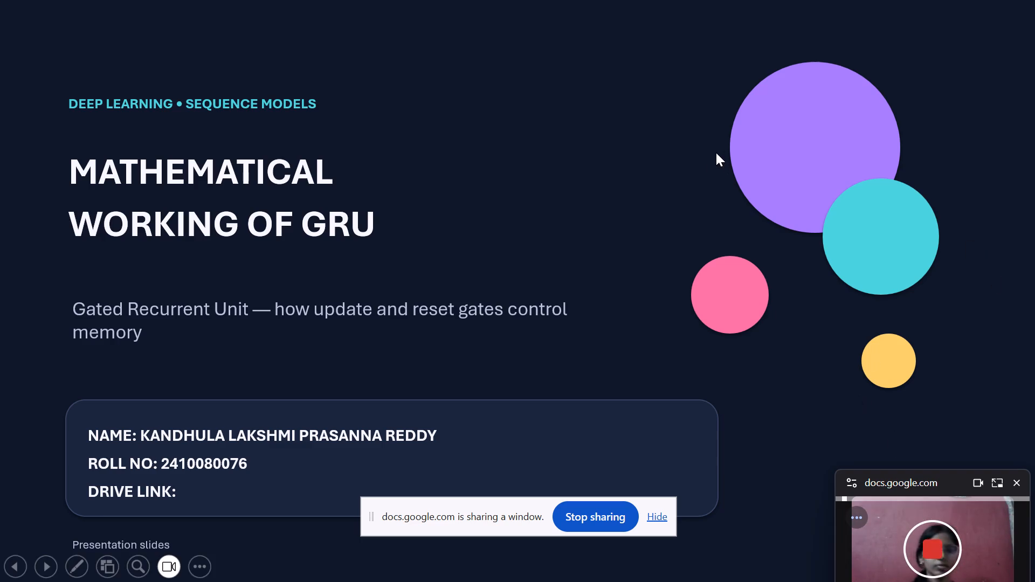
{"action": "left_click", "coordinate": [682, 181]}
{"action": "key", "text": "Left"}
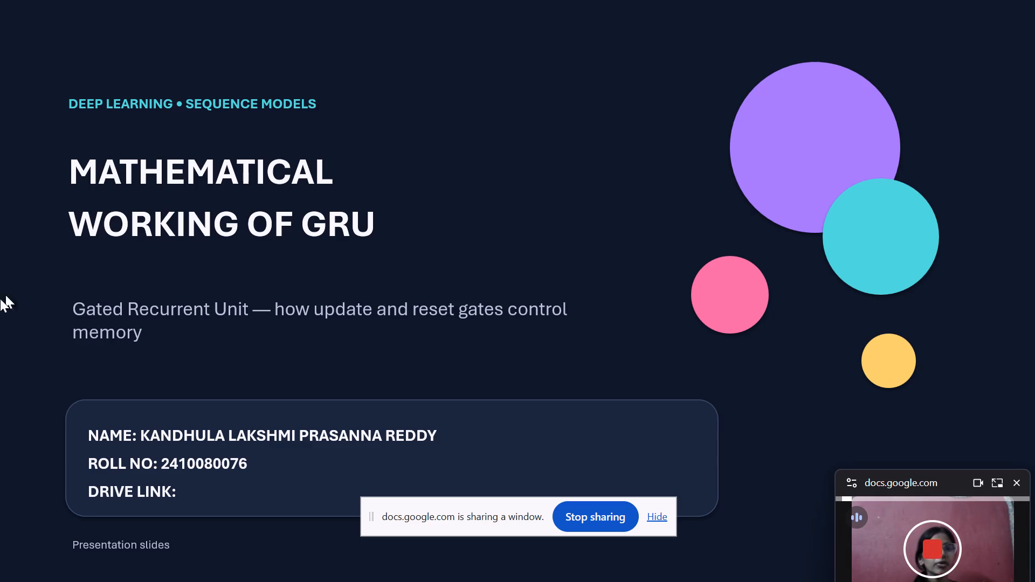
{"action": "left_click", "coordinate": [169, 359]}
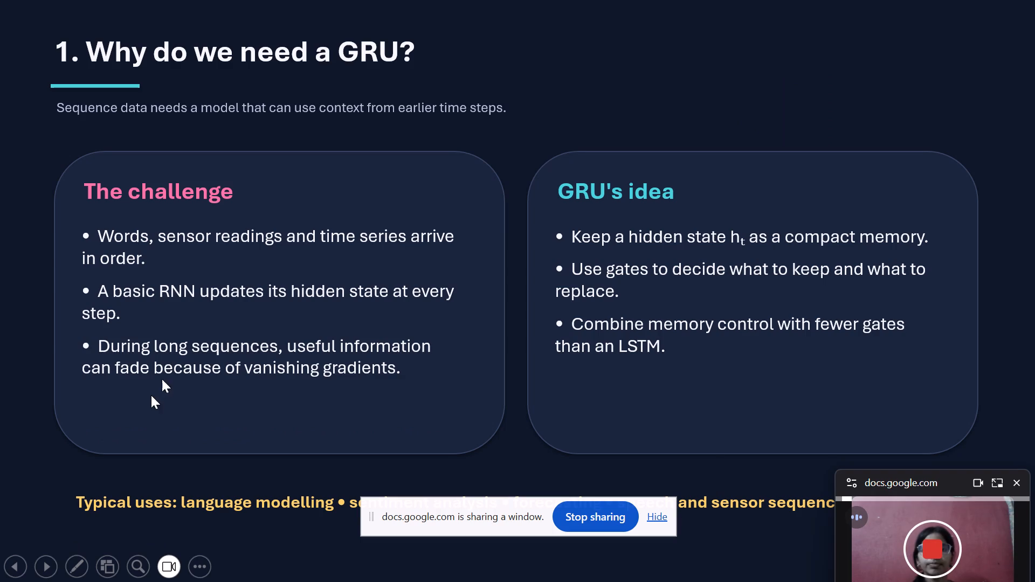
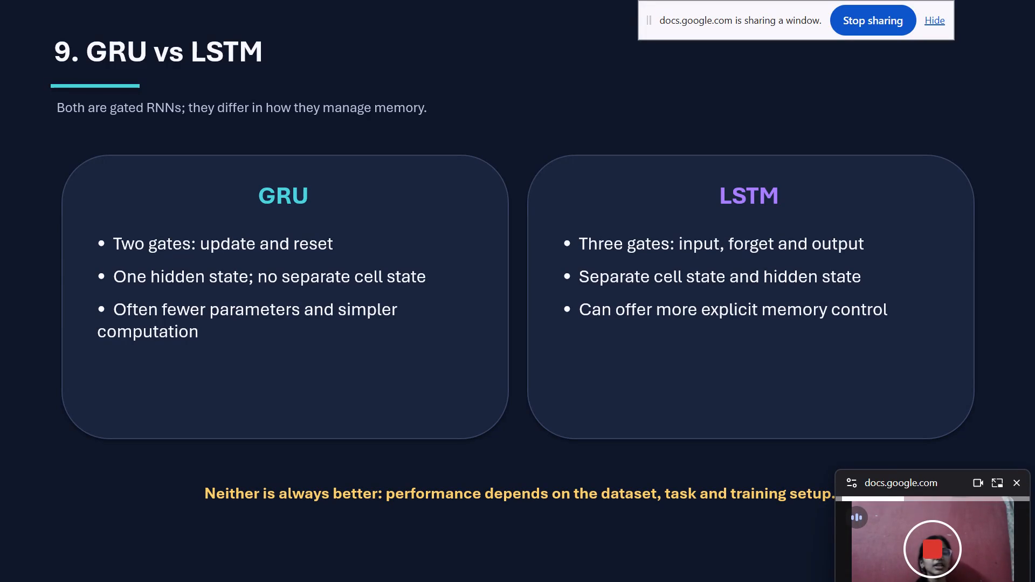
Advance the slide show from "GRU vs LSTM" through the Summary slide to the "References & further reading" slide.
{"action": "left_click", "coordinate": [322, 263]}
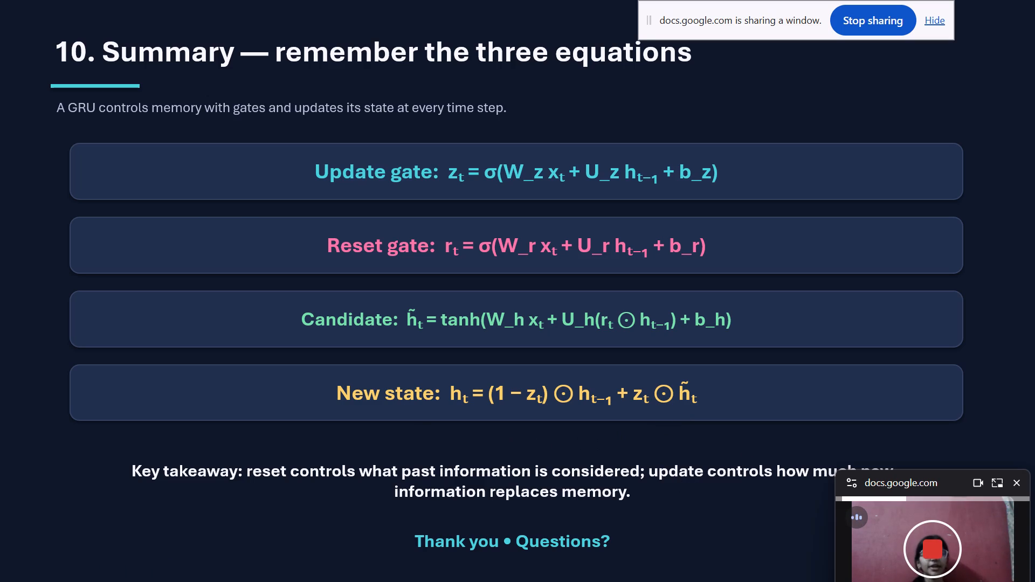
{"action": "left_click", "coordinate": [638, 351]}
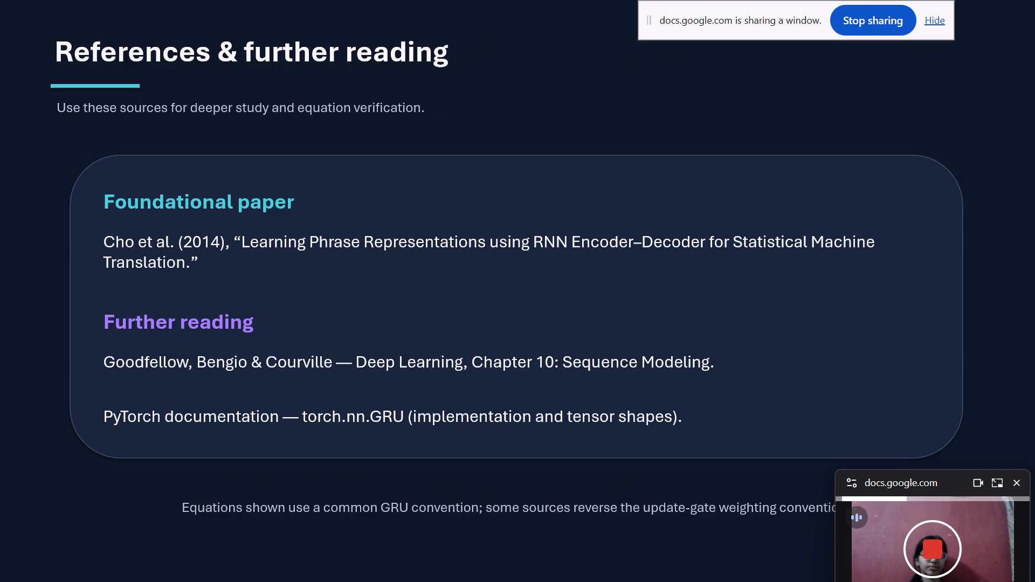
End the camera and screen recording along with the window sharing, and insert the recorded clip into the current scene.
{"action": "left_click", "coordinate": [930, 552]}
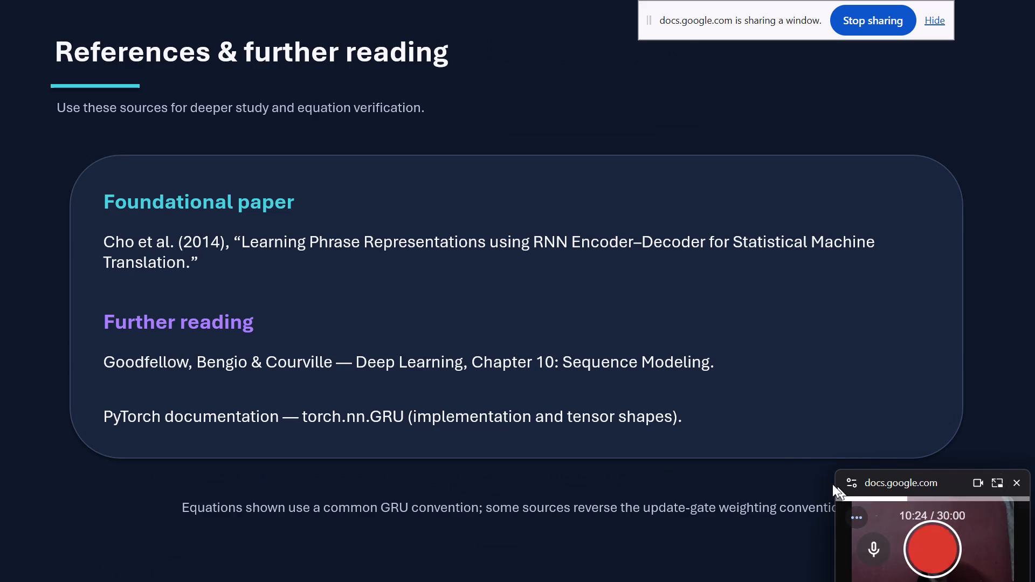
{"action": "left_click", "coordinate": [862, 29]}
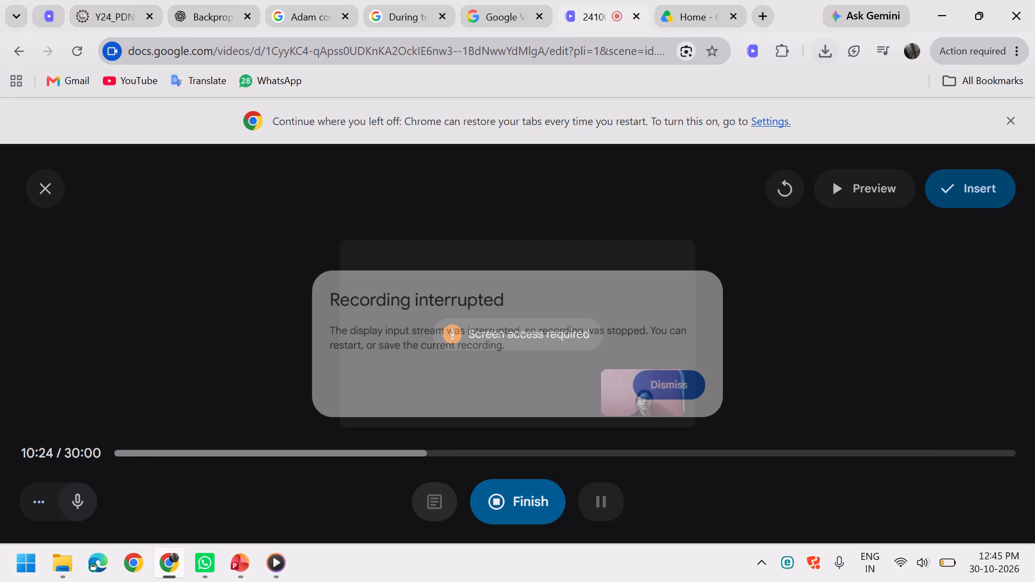
{"action": "left_click", "coordinate": [668, 397]}
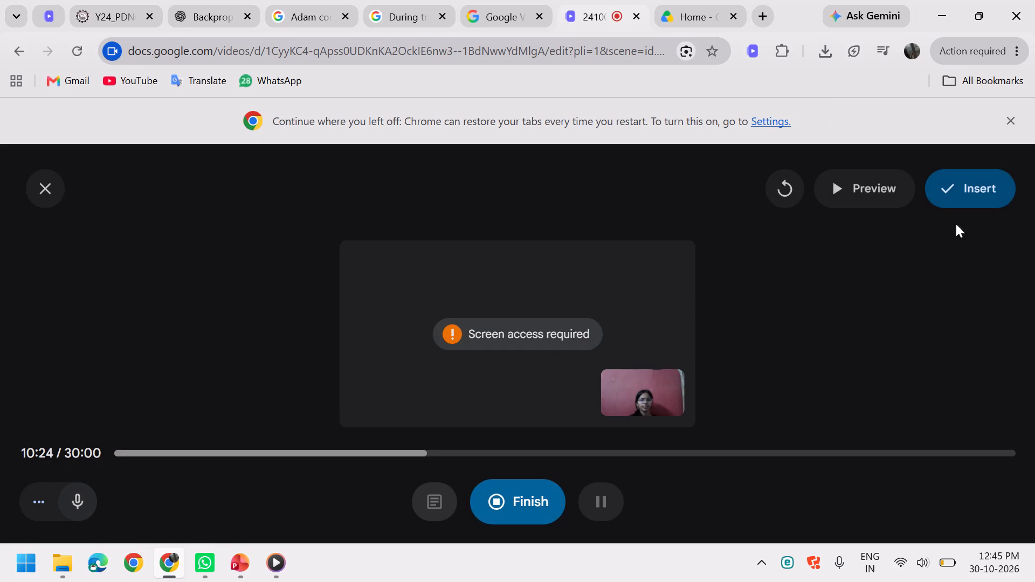
{"action": "left_click", "coordinate": [980, 184]}
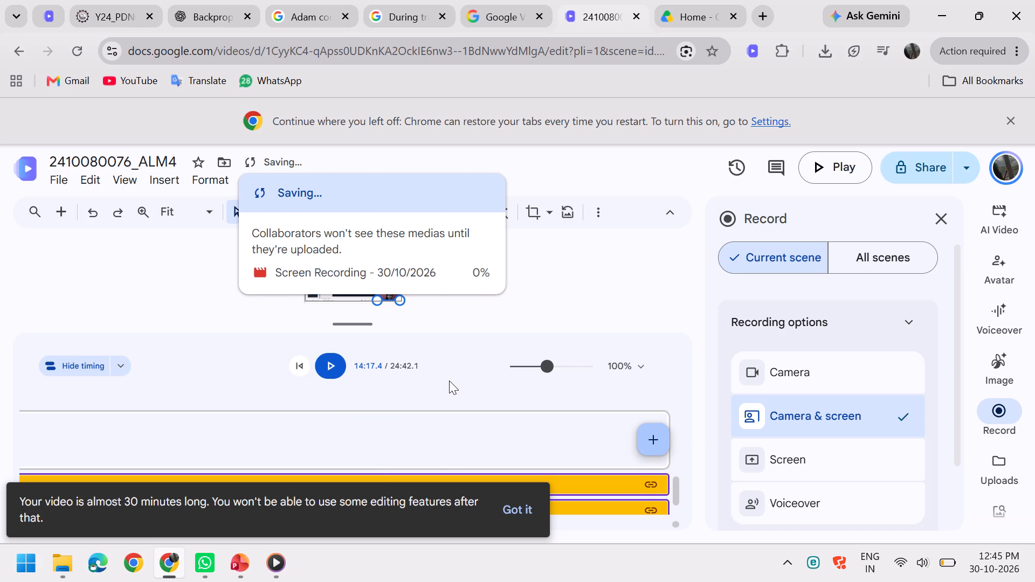
{"action": "left_click", "coordinate": [449, 380]}
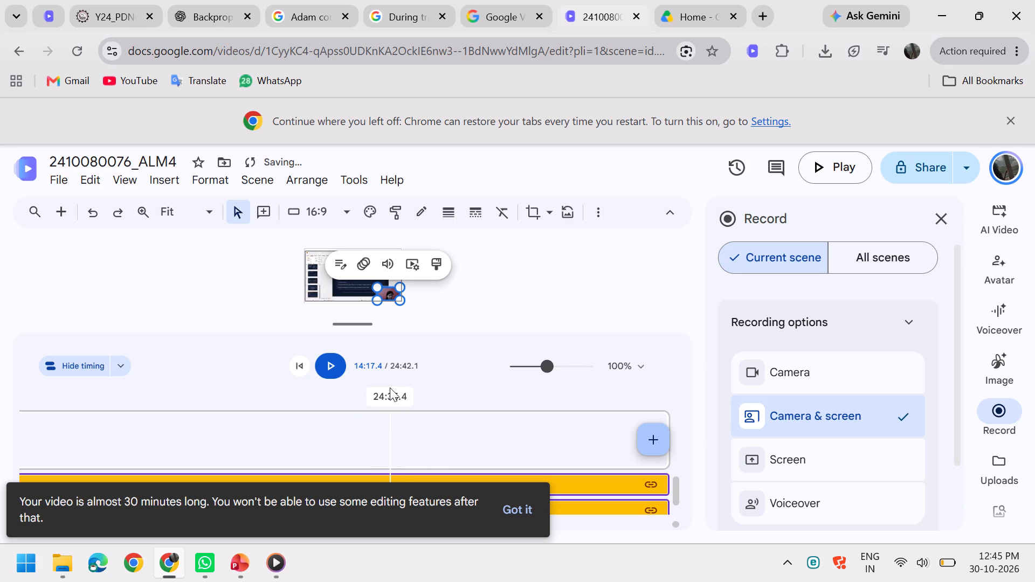
{"action": "left_click", "coordinate": [525, 504]}
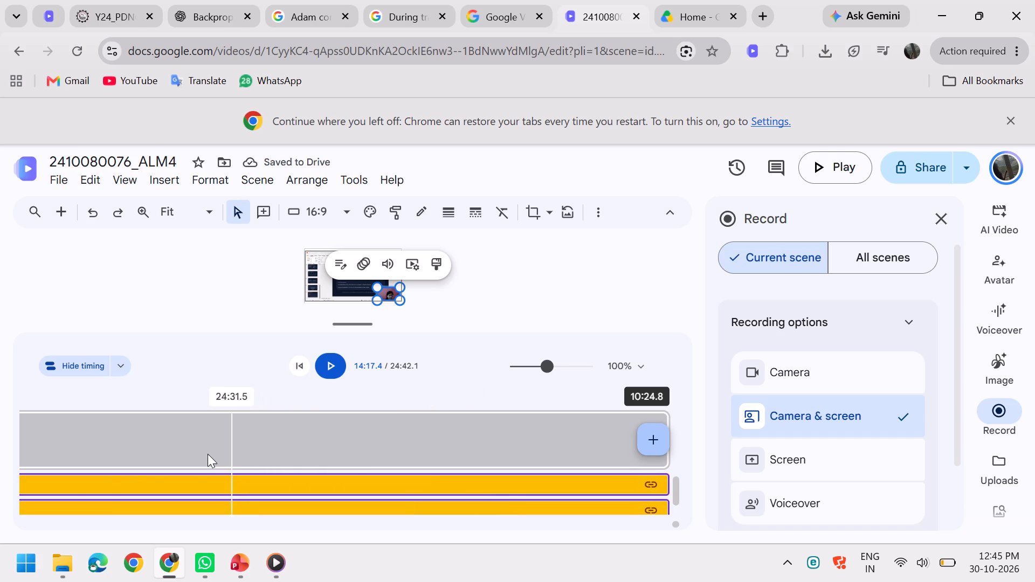
Scrub the playhead within the final half minute of the timeline to examine how the inserted recording ends.
{"action": "left_click", "coordinate": [40, 458]}
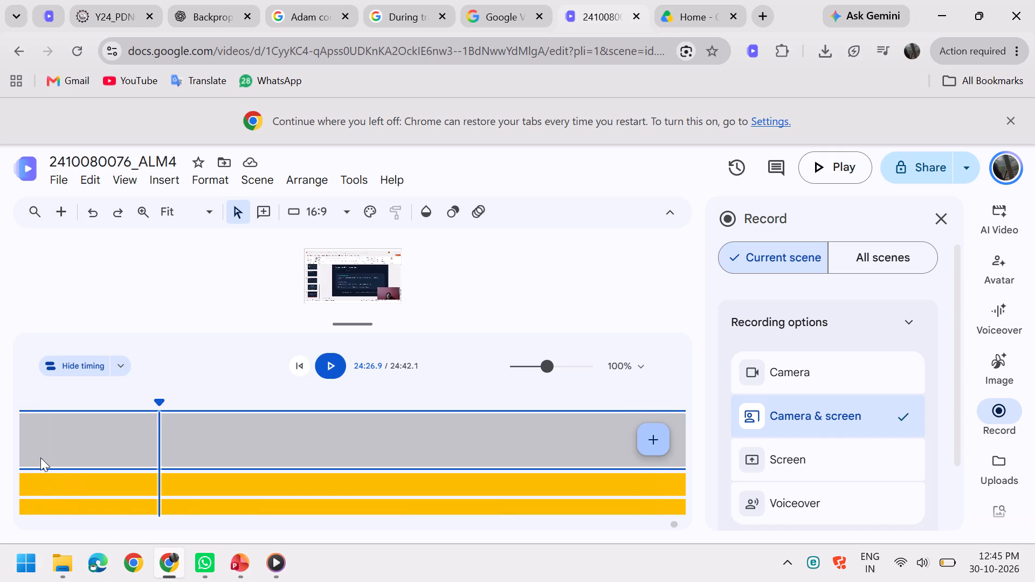
{"action": "left_click", "coordinate": [40, 458]}
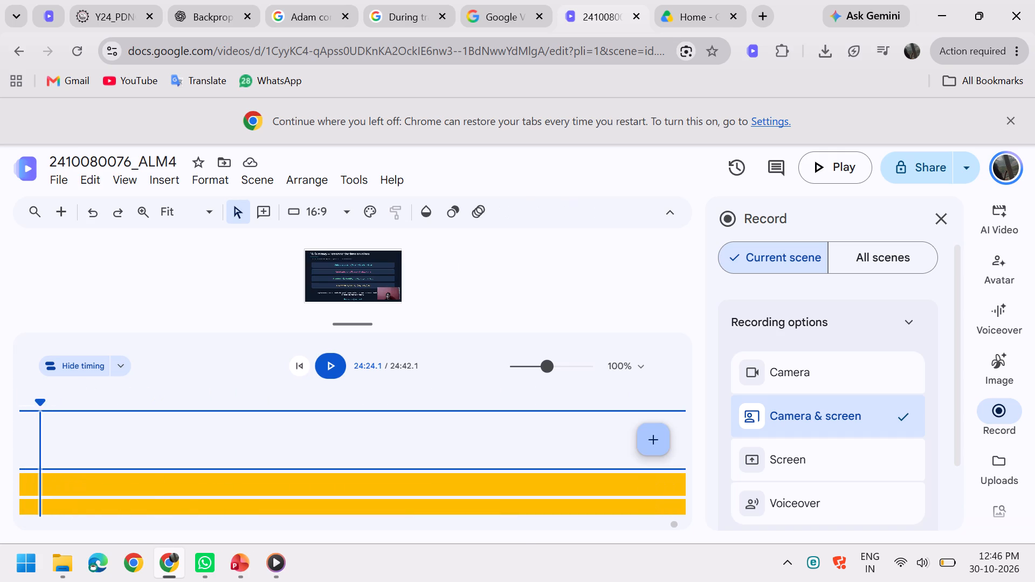
{"action": "left_click_drag", "start_coordinate": [43, 406], "coordinate": [0, 406]}
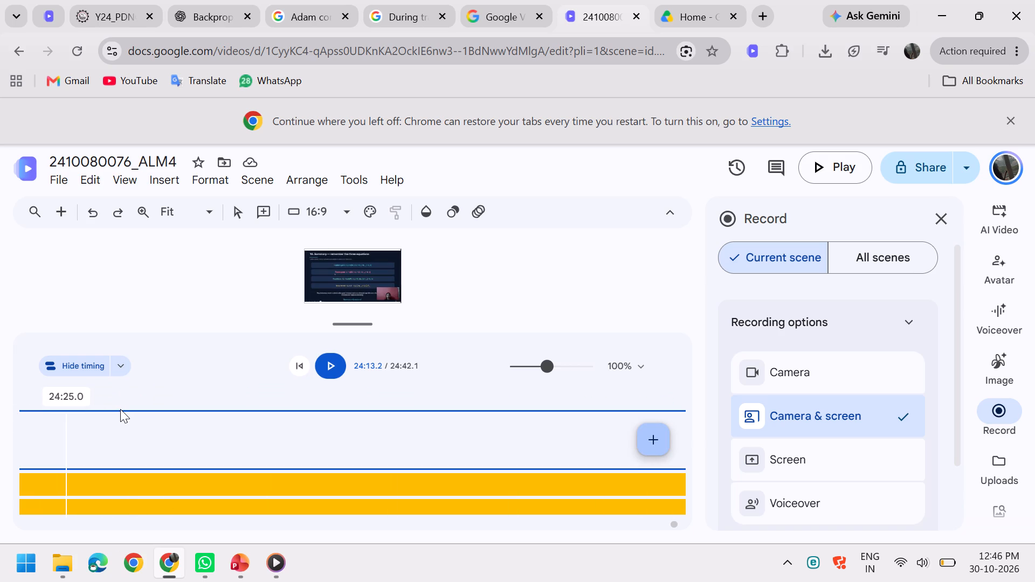
{"action": "left_click", "coordinate": [369, 365]}
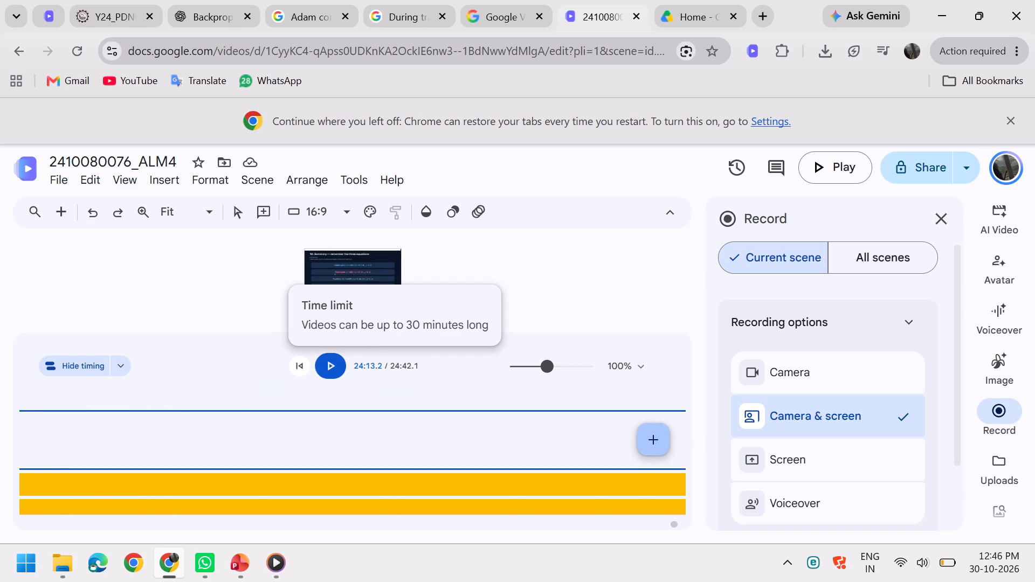
{"action": "left_click", "coordinate": [364, 368]}
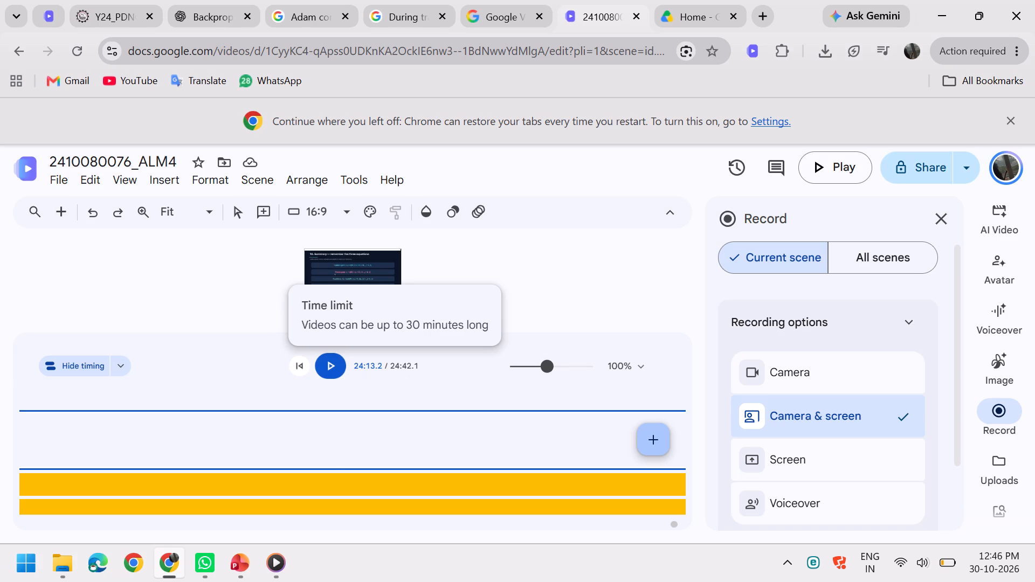
{"action": "left_click", "coordinate": [362, 366]}
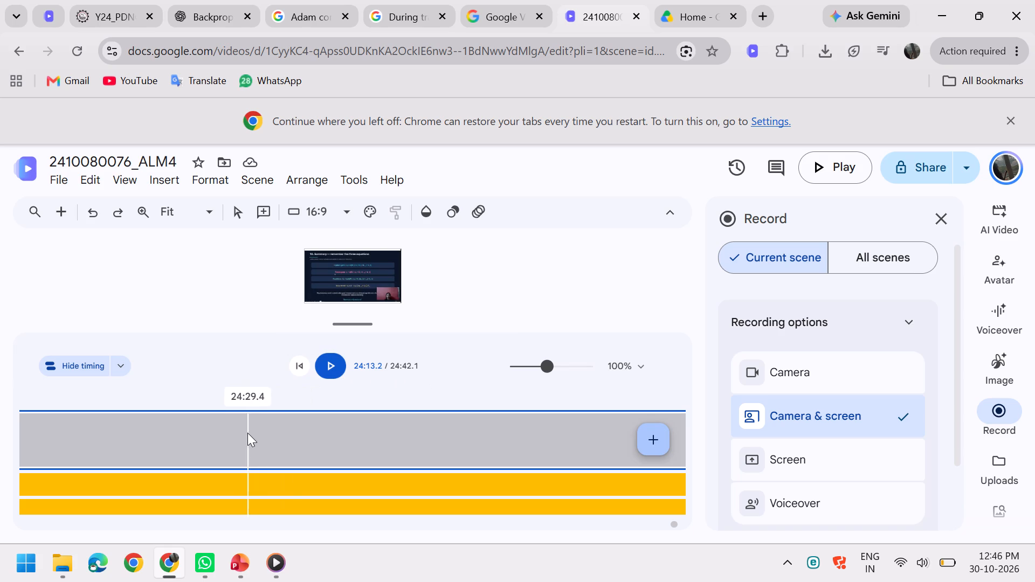
{"action": "left_click", "coordinate": [247, 433]}
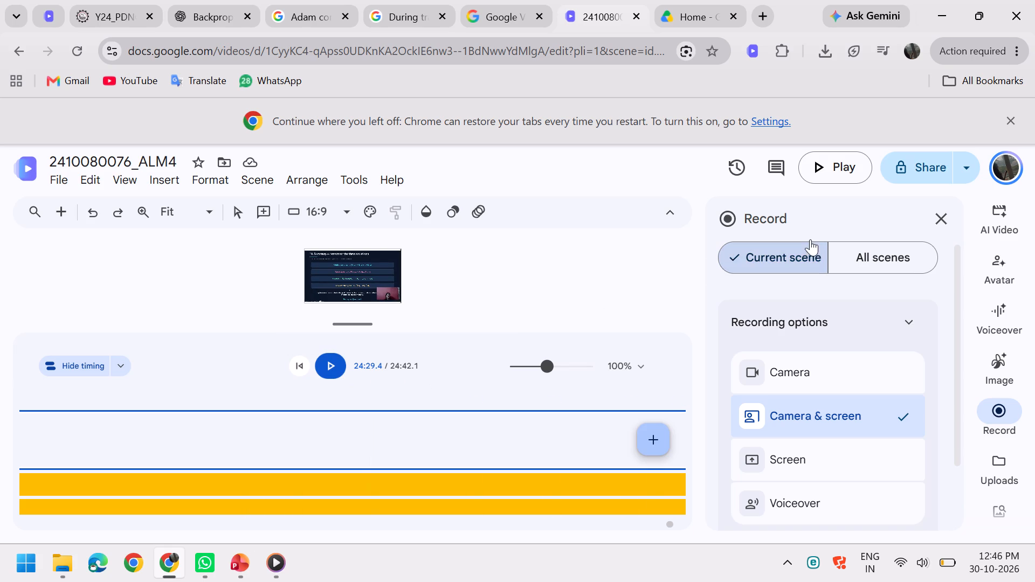
Close the recording options, move the playhead back to about 24:04 and play a few seconds of the GRU vs LSTM part.
{"action": "left_click", "coordinate": [933, 217]}
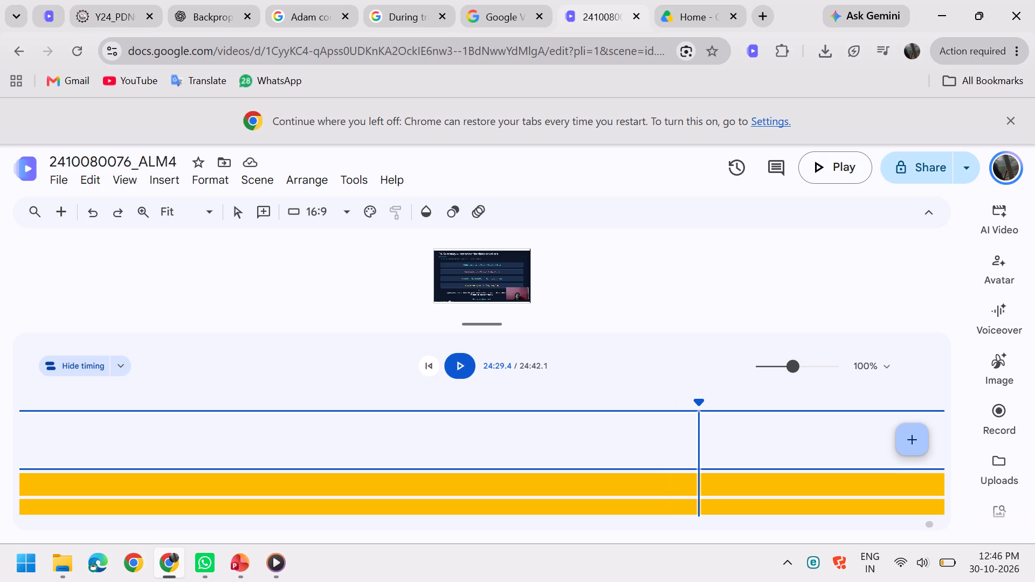
{"action": "left_click_drag", "start_coordinate": [698, 406], "coordinate": [420, 389]}
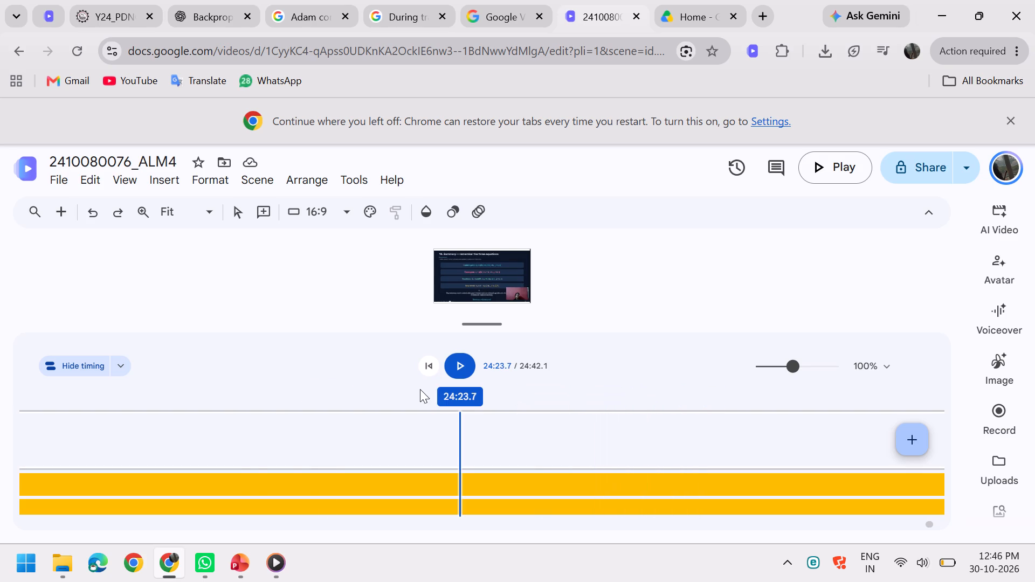
{"action": "left_click_drag", "start_coordinate": [420, 389], "coordinate": [198, 374]}
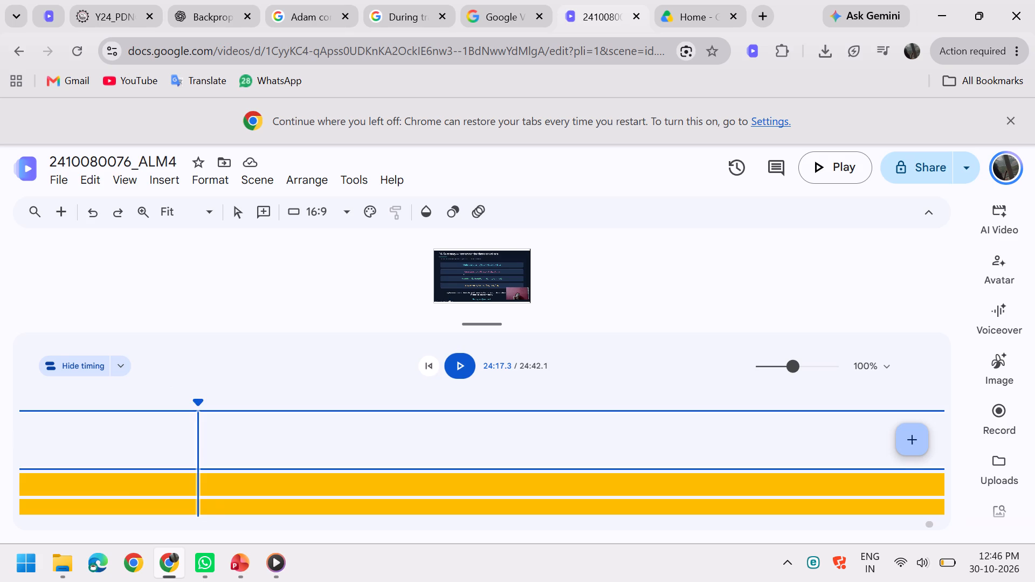
{"action": "left_click_drag", "start_coordinate": [195, 401], "coordinate": [0, 406]}
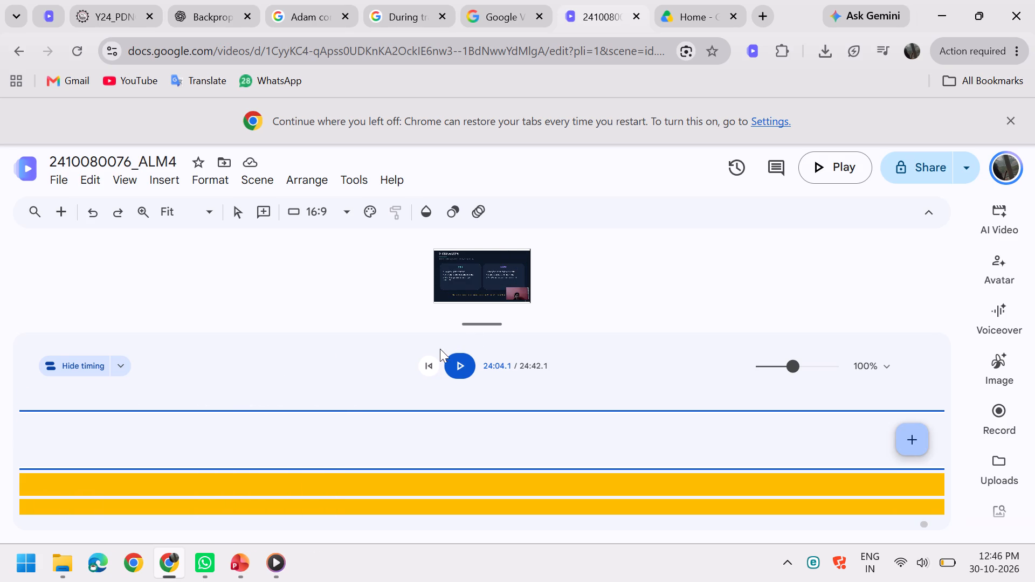
{"action": "left_click", "coordinate": [452, 361]}
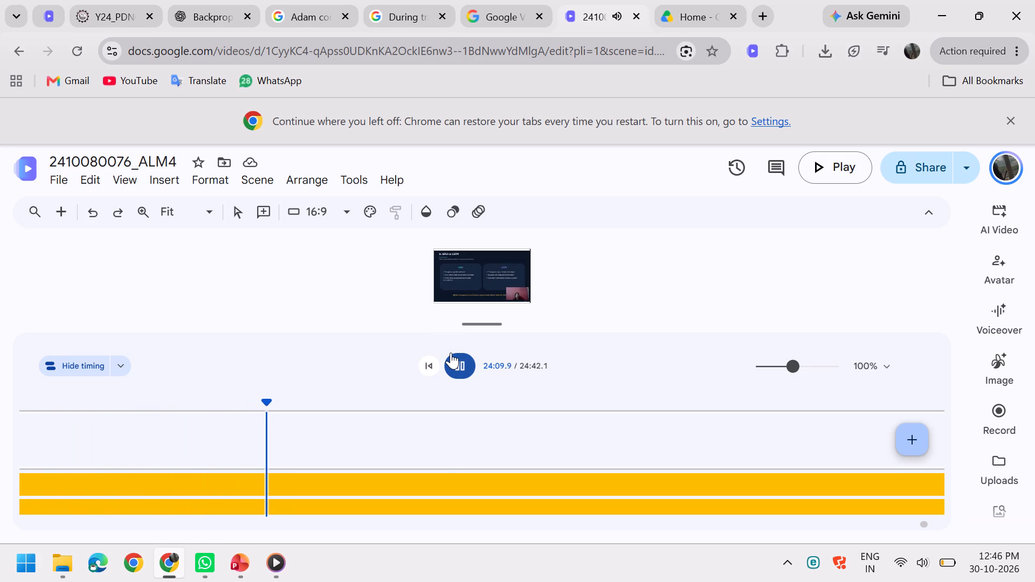
{"action": "left_click", "coordinate": [451, 352]}
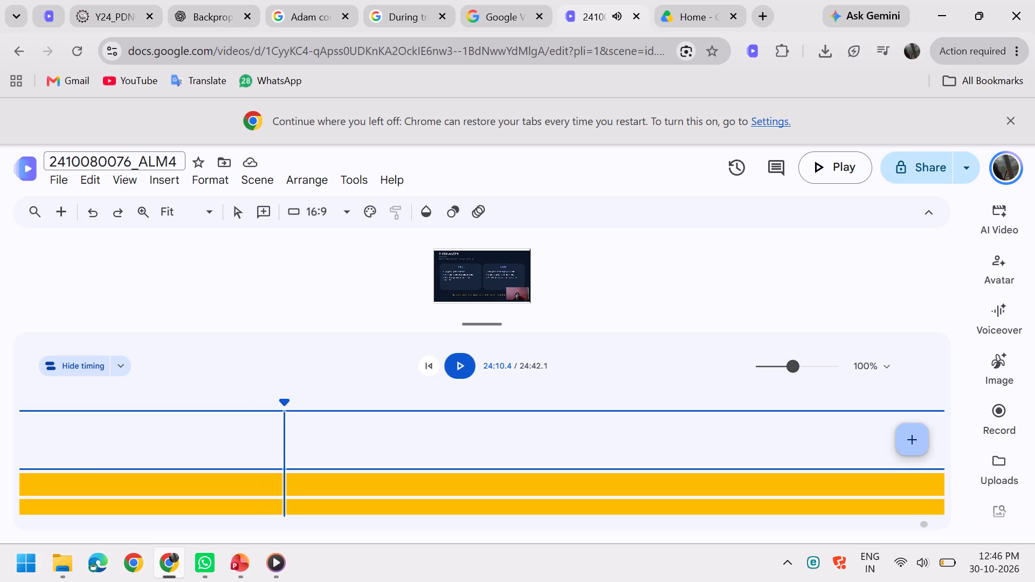
{"action": "left_click", "coordinate": [57, 179]}
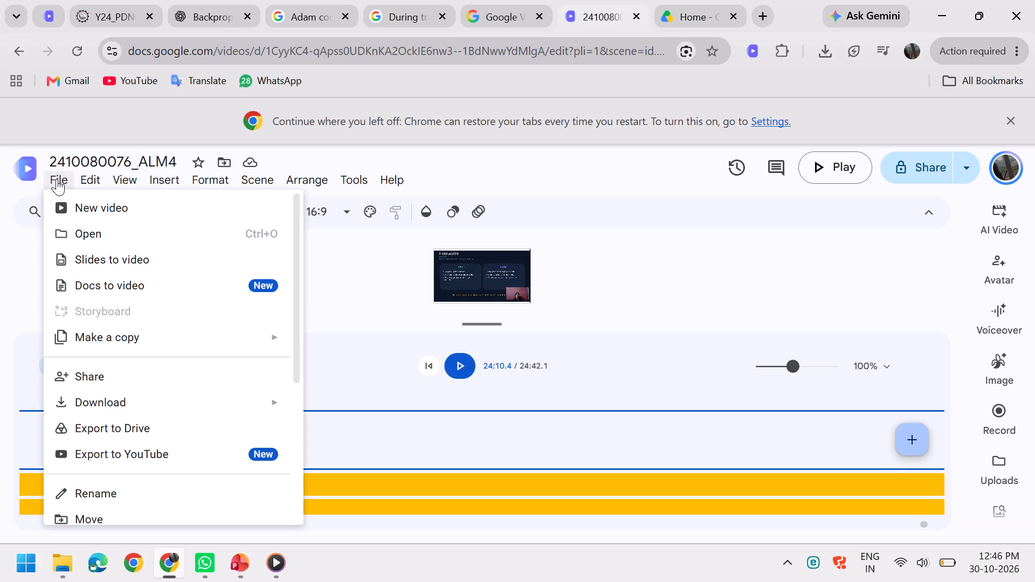
{"action": "left_click", "coordinate": [89, 406]}
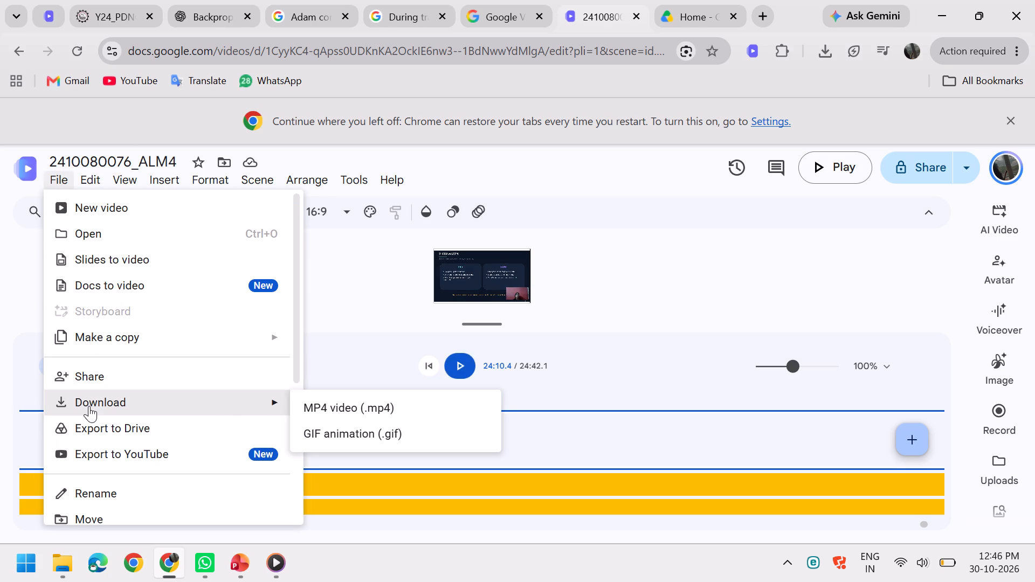
{"action": "left_click", "coordinate": [321, 410]}
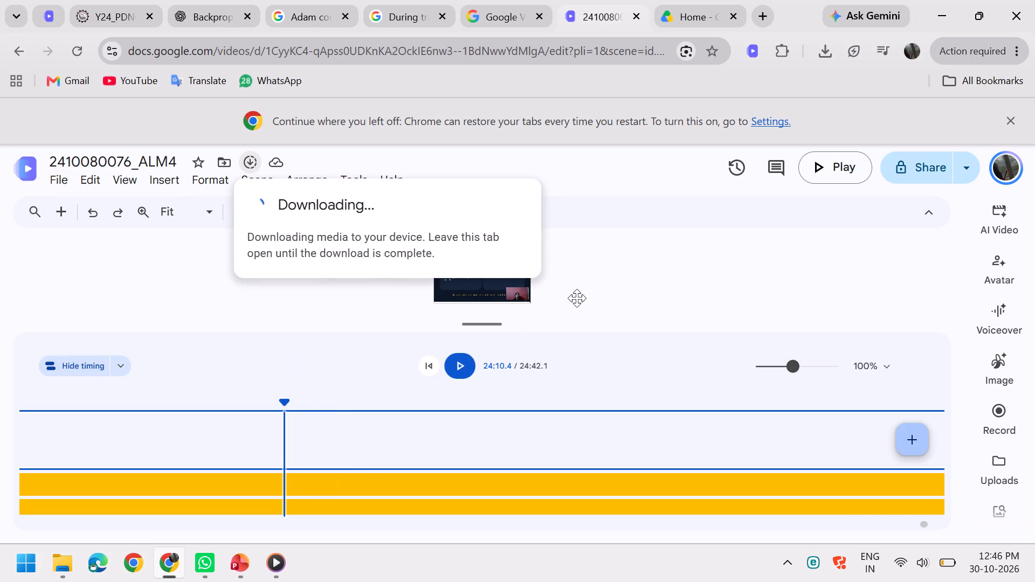
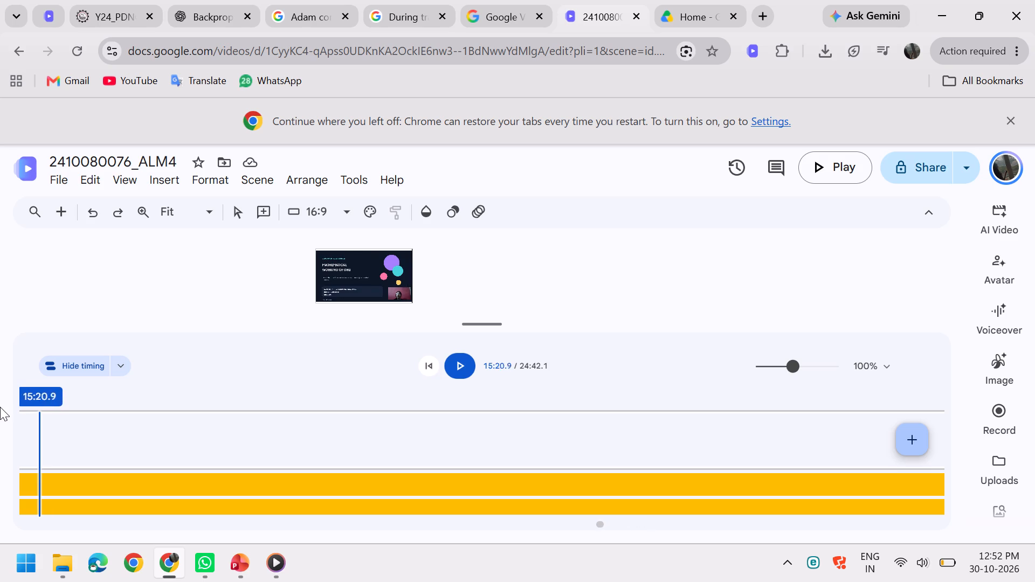
Split the scene at about 14:34.8, where the screen recording changes to the full-screen Mathematical Working of GRU title slide.
{"action": "left_click", "coordinate": [0, 407]}
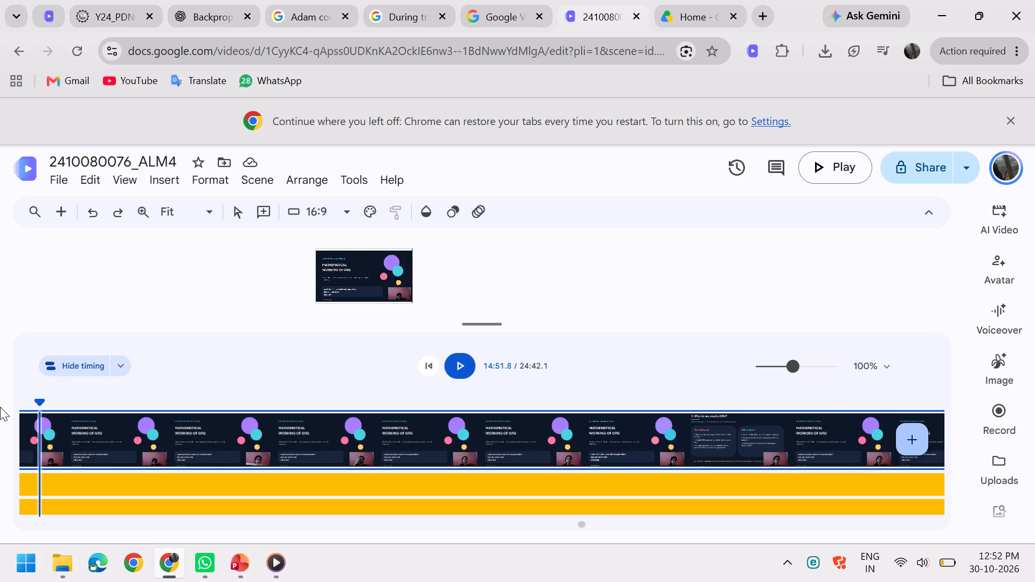
{"action": "left_click_drag", "start_coordinate": [42, 406], "coordinate": [0, 412]}
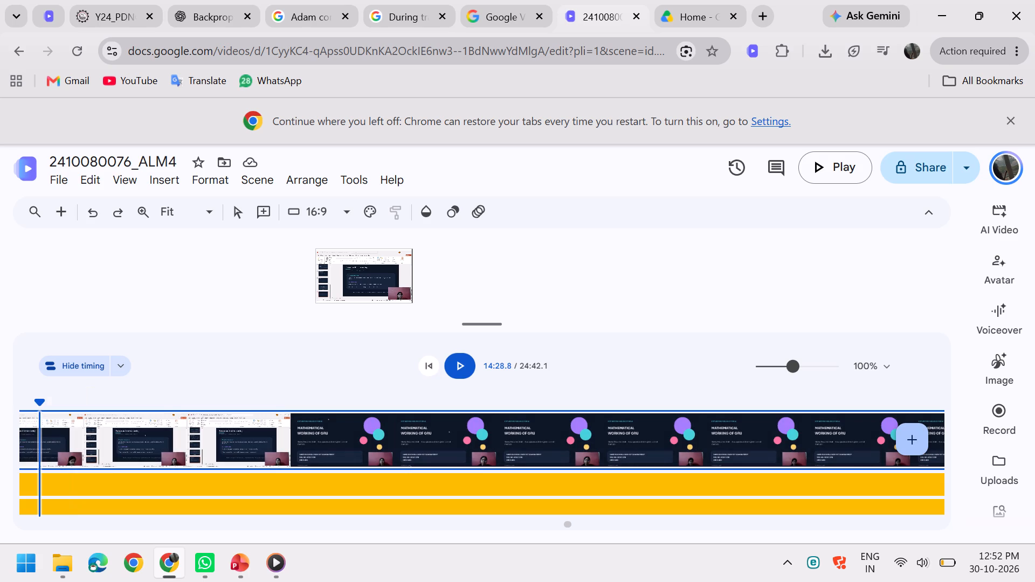
{"action": "left_click_drag", "start_coordinate": [43, 403], "coordinate": [287, 399]}
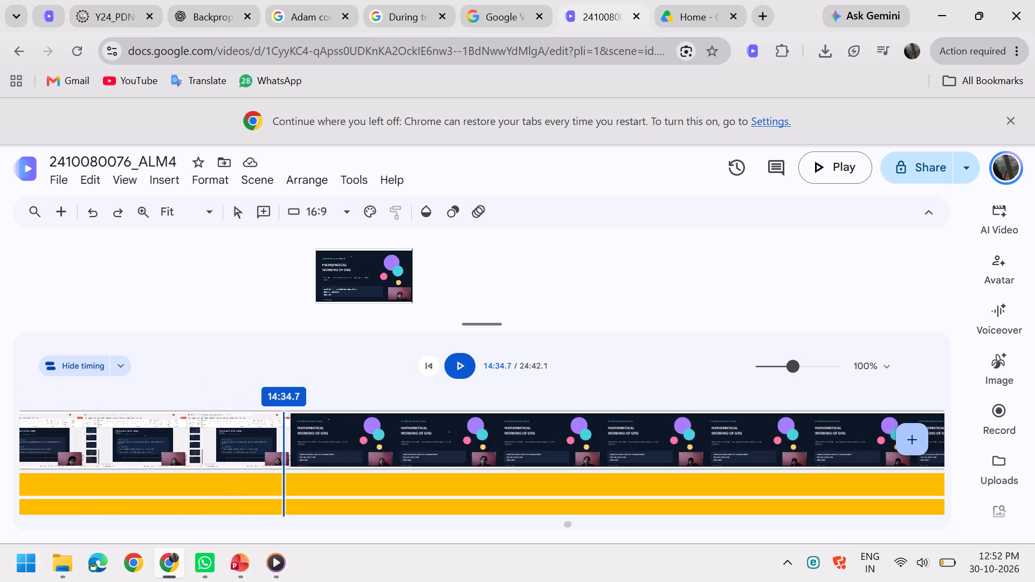
{"action": "left_click_drag", "start_coordinate": [287, 399], "coordinate": [290, 399]}
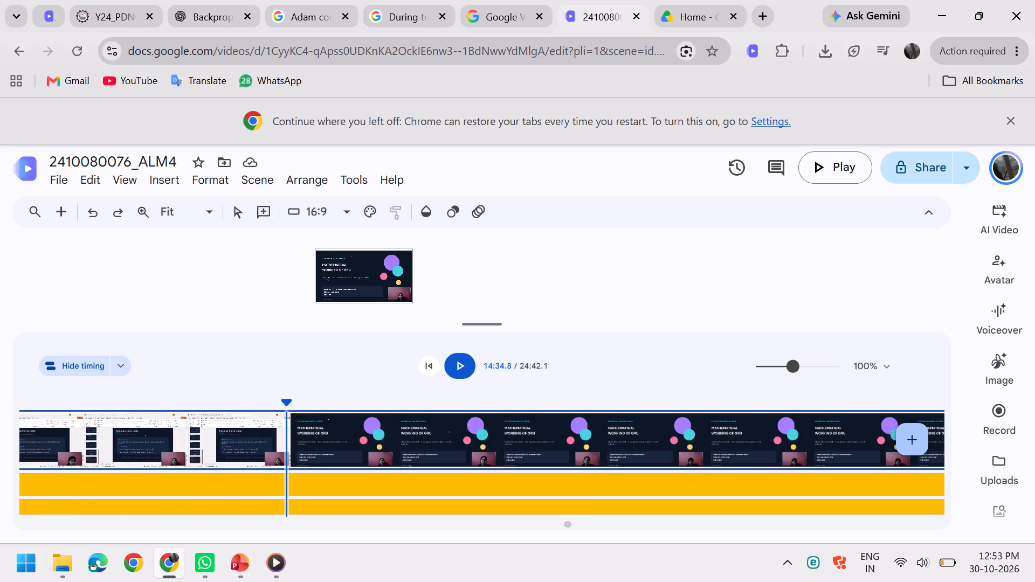
{"action": "right_click", "coordinate": [289, 403]}
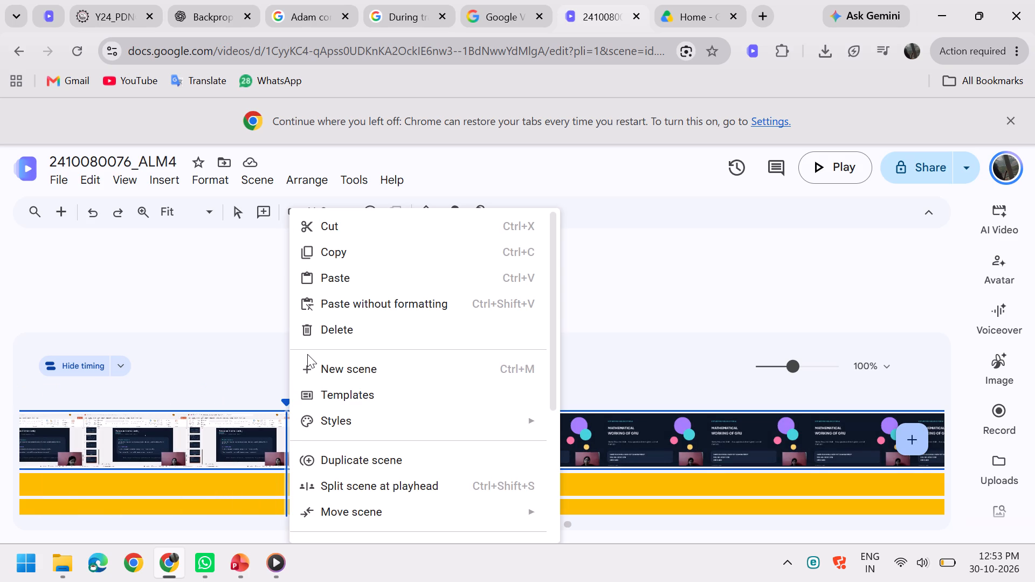
{"action": "left_click", "coordinate": [362, 479]}
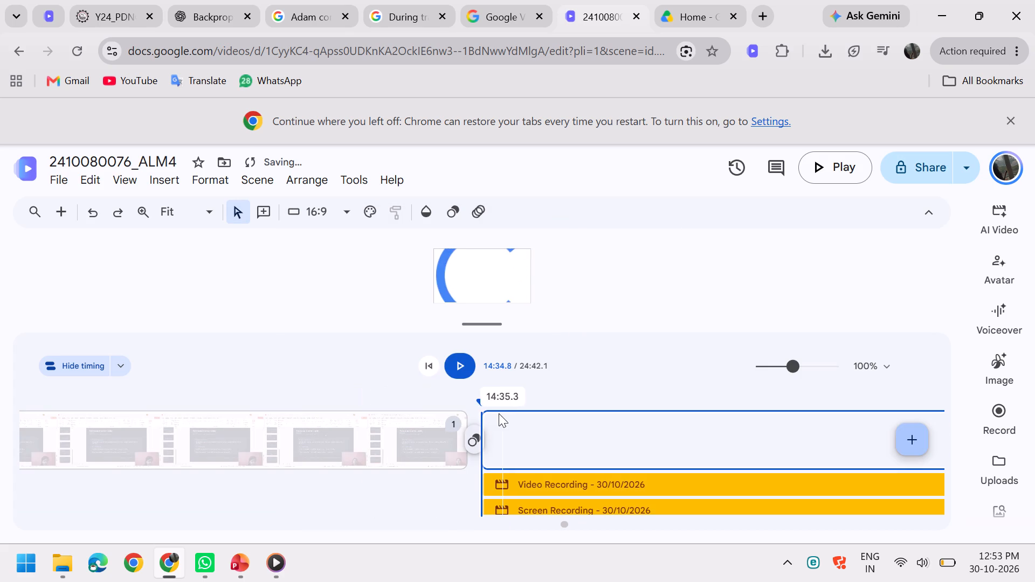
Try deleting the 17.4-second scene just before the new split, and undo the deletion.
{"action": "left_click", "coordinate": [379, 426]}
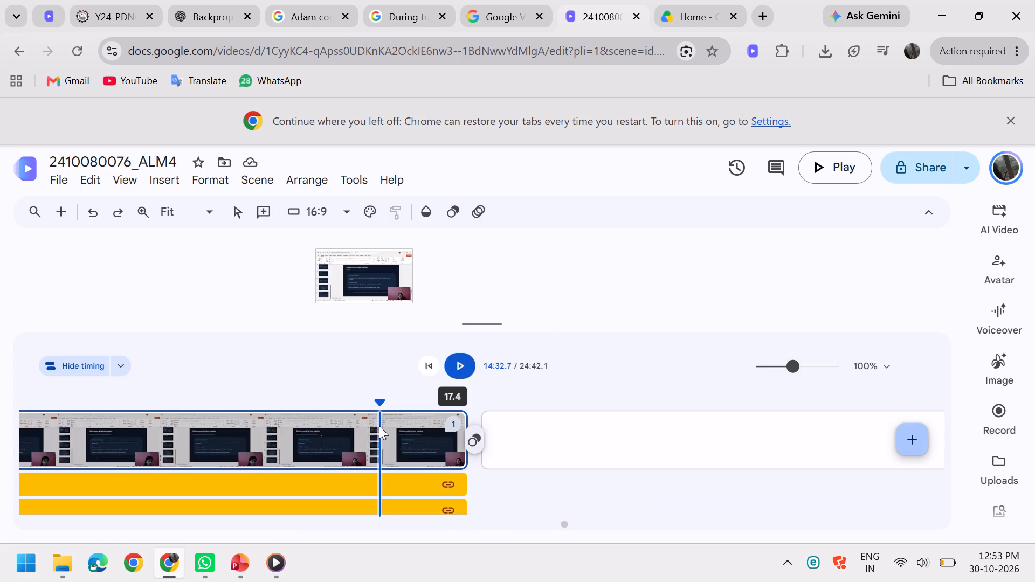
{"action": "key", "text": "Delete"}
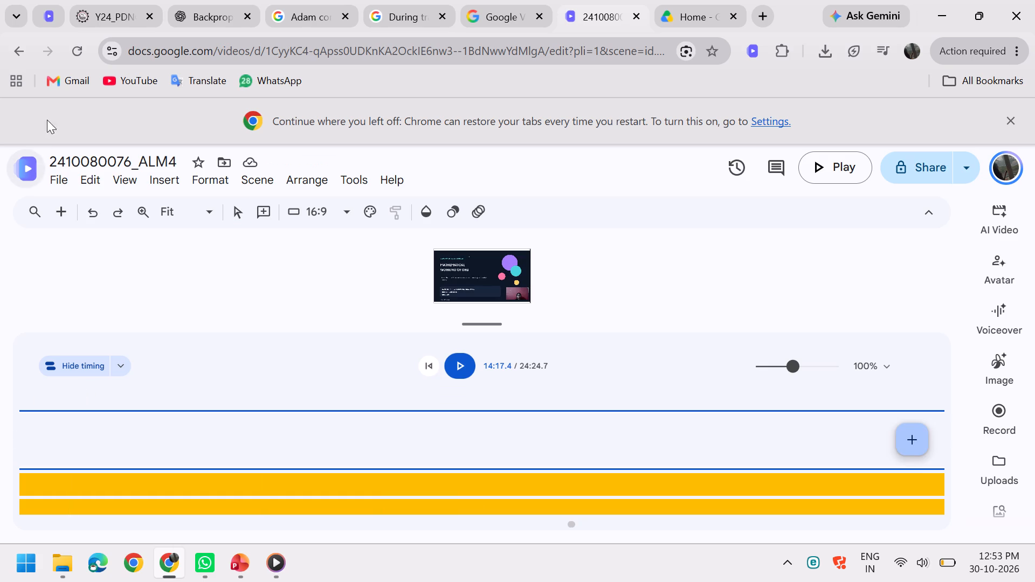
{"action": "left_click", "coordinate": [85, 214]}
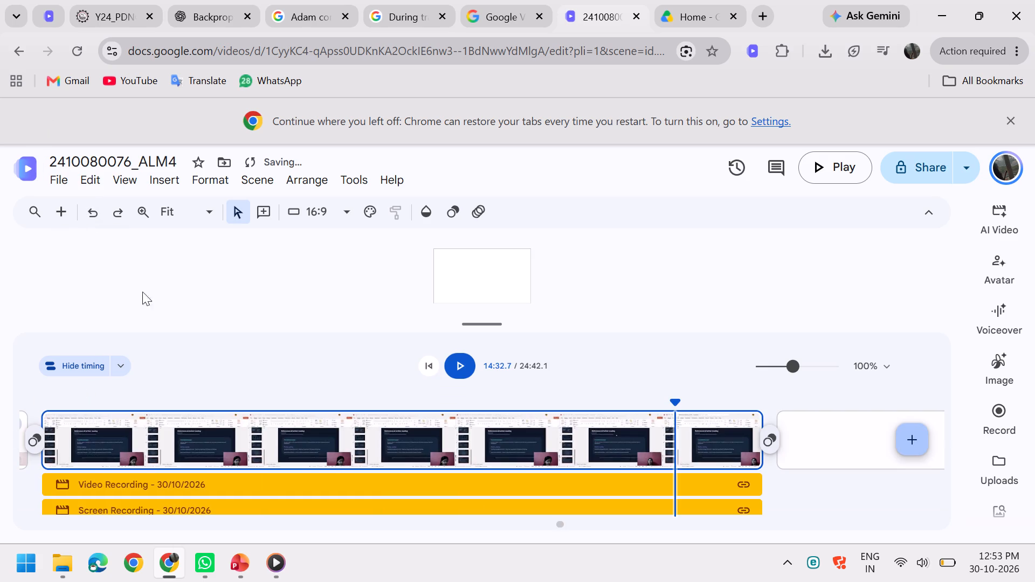
Play a few seconds from about 14:35.5 and scrub around it to examine how the scene after the split begins.
{"action": "left_click", "coordinate": [809, 420]}
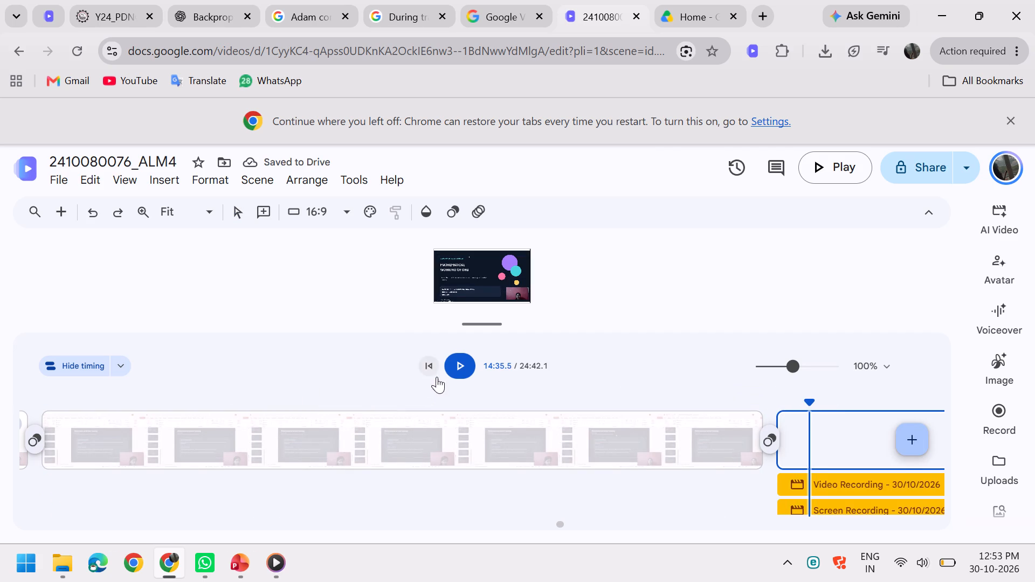
{"action": "left_click", "coordinate": [456, 366]}
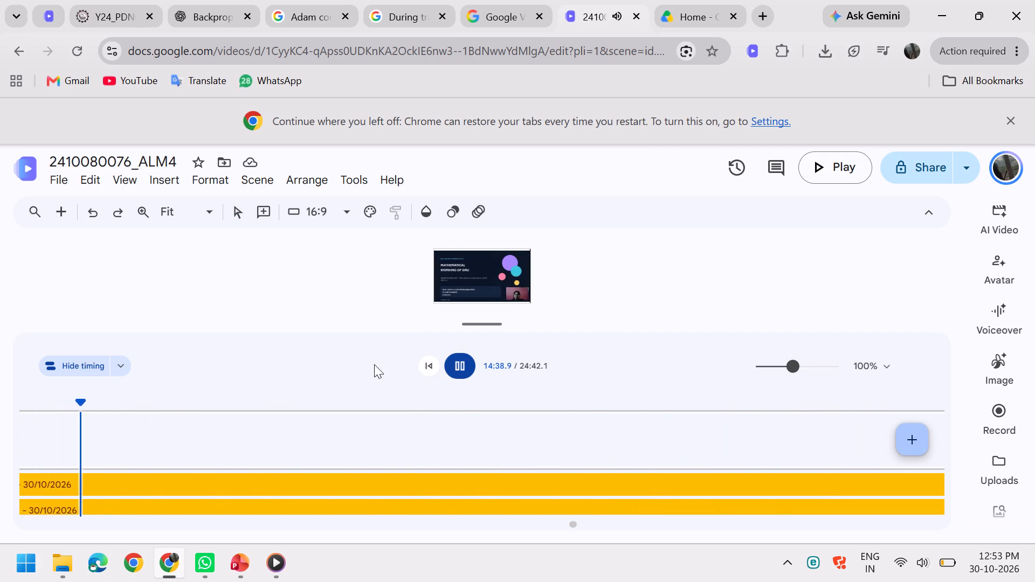
{"action": "left_click", "coordinate": [458, 363]}
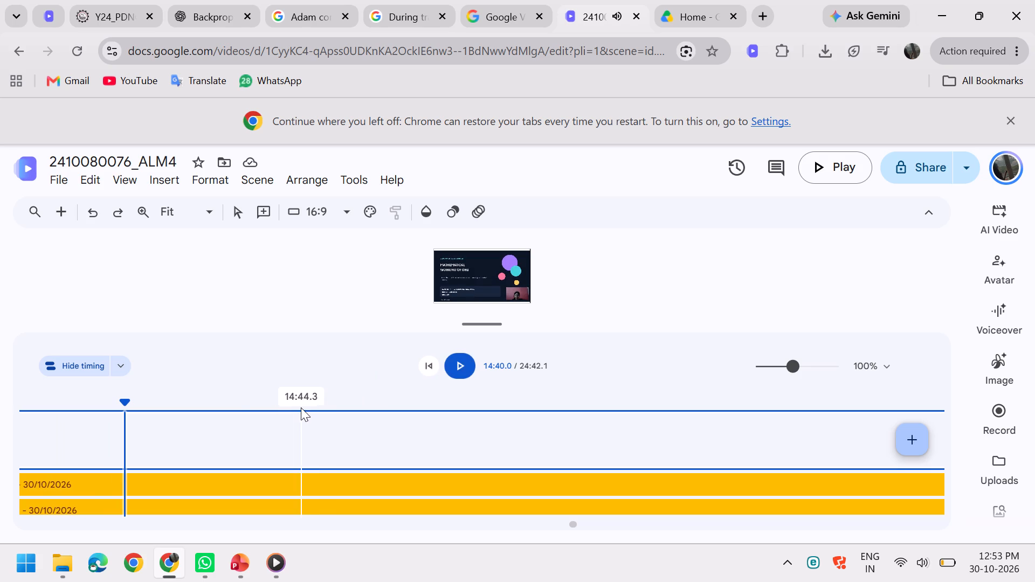
{"action": "left_click", "coordinate": [86, 400]}
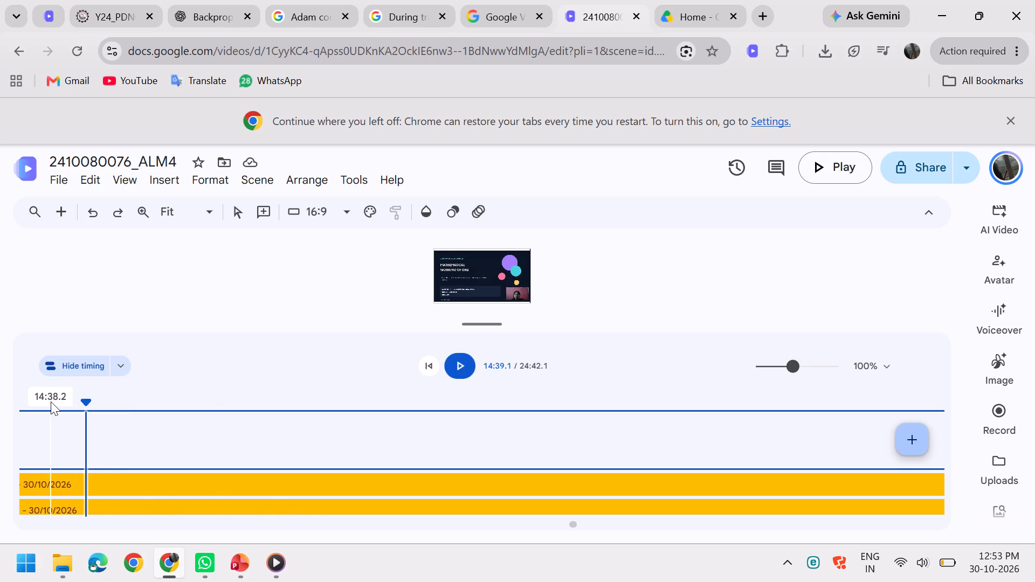
{"action": "left_click_drag", "start_coordinate": [51, 401], "coordinate": [114, 398]}
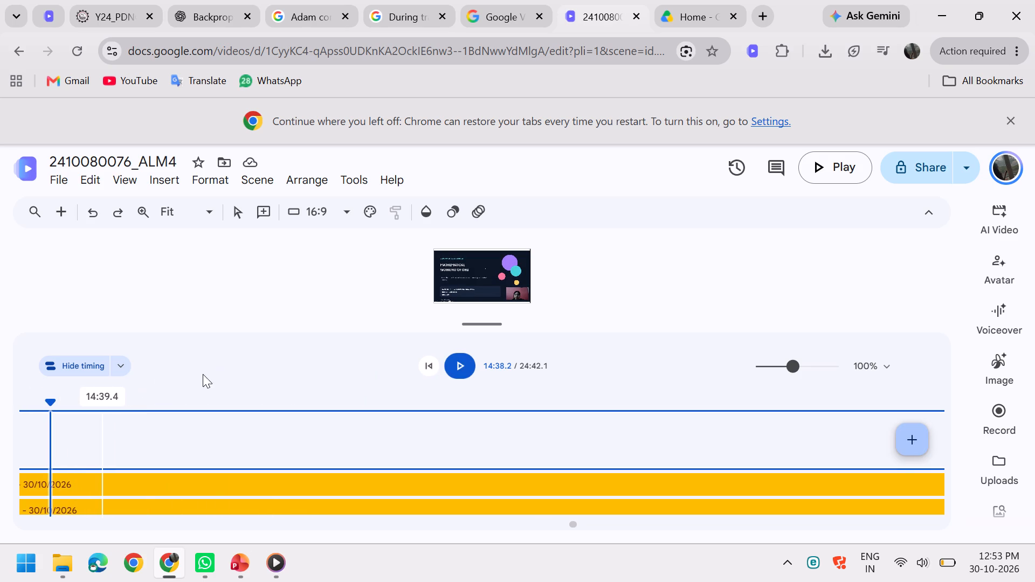
{"action": "left_click_drag", "start_coordinate": [203, 374], "coordinate": [395, 370]}
{"action": "left_click_drag", "start_coordinate": [54, 406], "coordinate": [28, 405]}
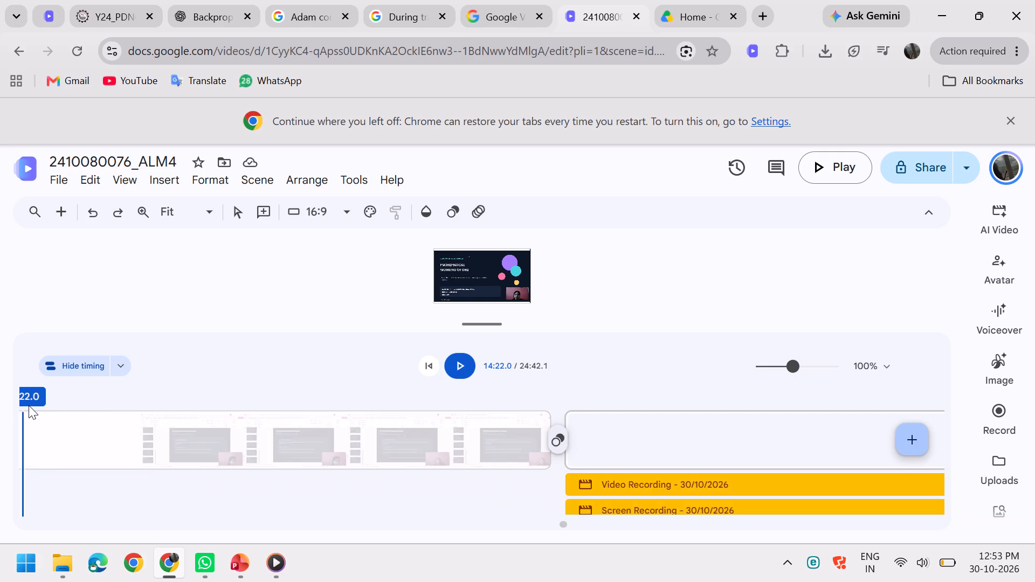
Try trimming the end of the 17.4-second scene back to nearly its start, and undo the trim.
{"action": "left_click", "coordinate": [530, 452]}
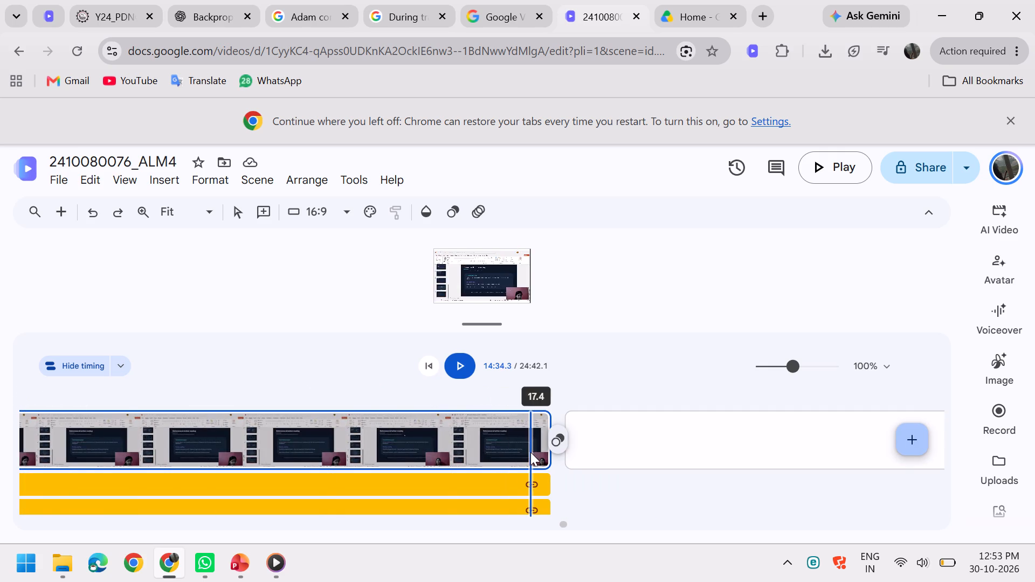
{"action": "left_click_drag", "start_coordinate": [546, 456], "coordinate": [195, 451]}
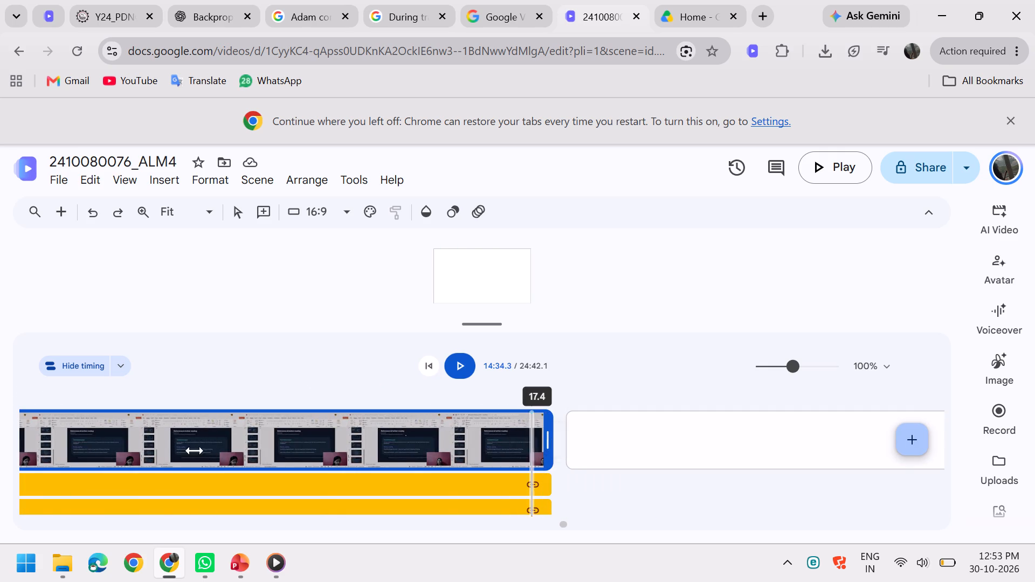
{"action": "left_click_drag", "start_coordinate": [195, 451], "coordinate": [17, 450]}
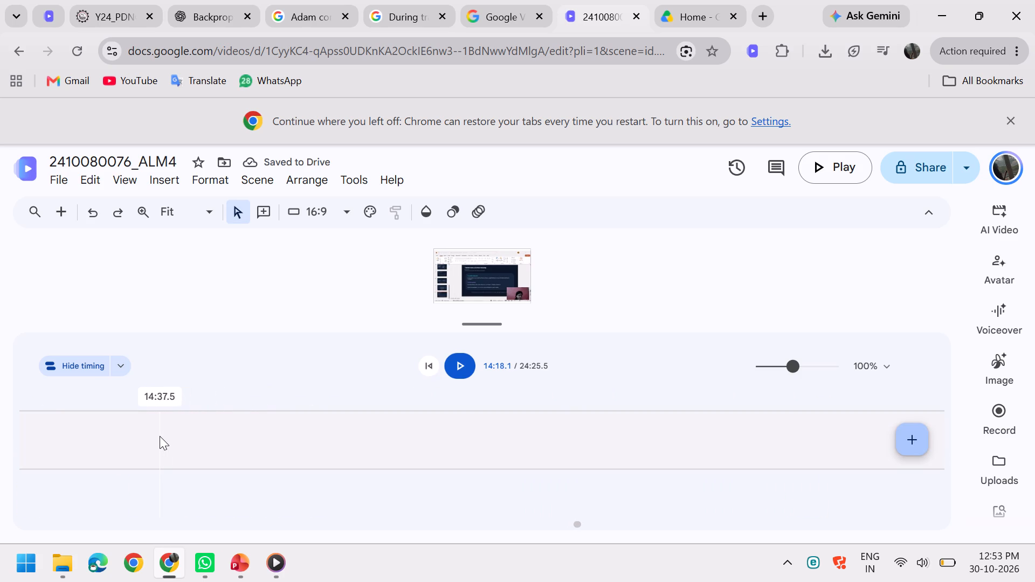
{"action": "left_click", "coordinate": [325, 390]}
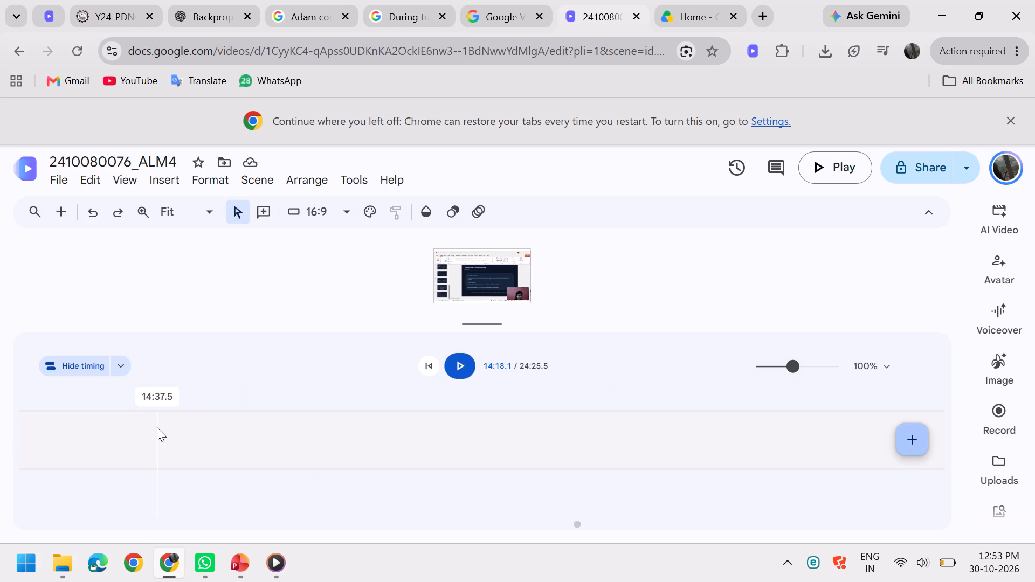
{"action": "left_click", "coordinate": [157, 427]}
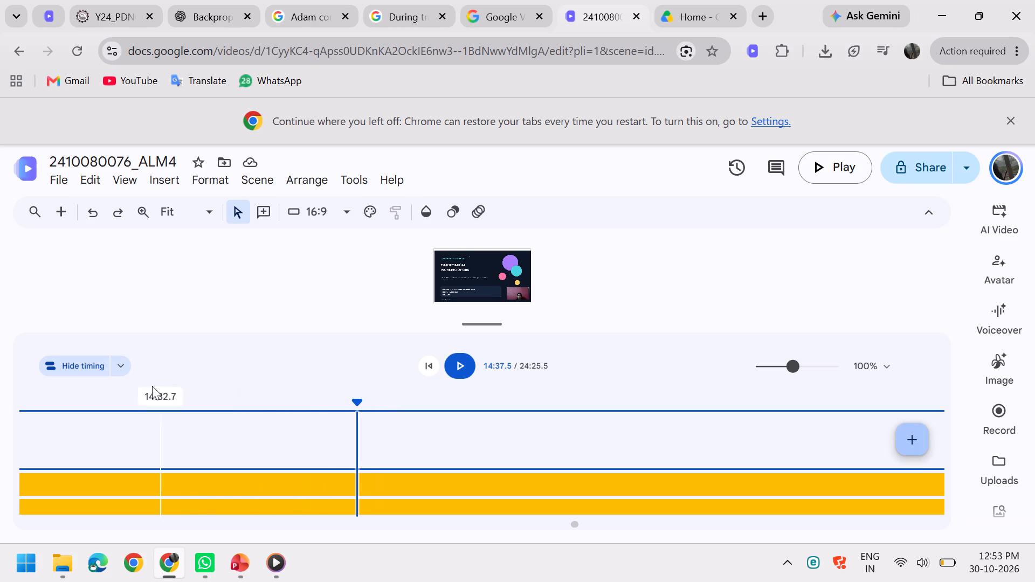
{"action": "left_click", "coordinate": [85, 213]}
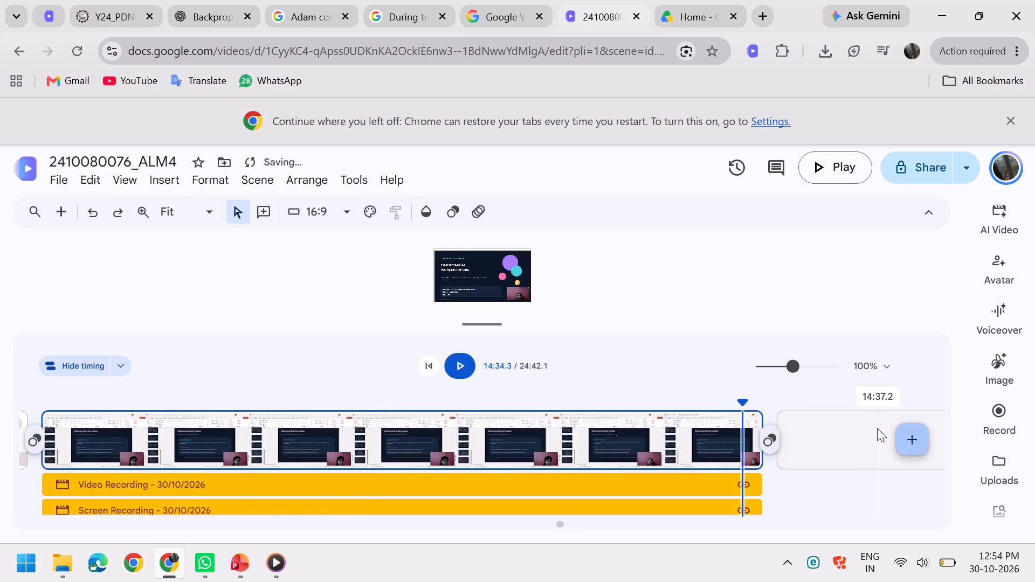
Delete the 17.4-second scene that precedes the Mathematical Working of GRU title slide scene.
{"action": "left_click", "coordinate": [808, 446]}
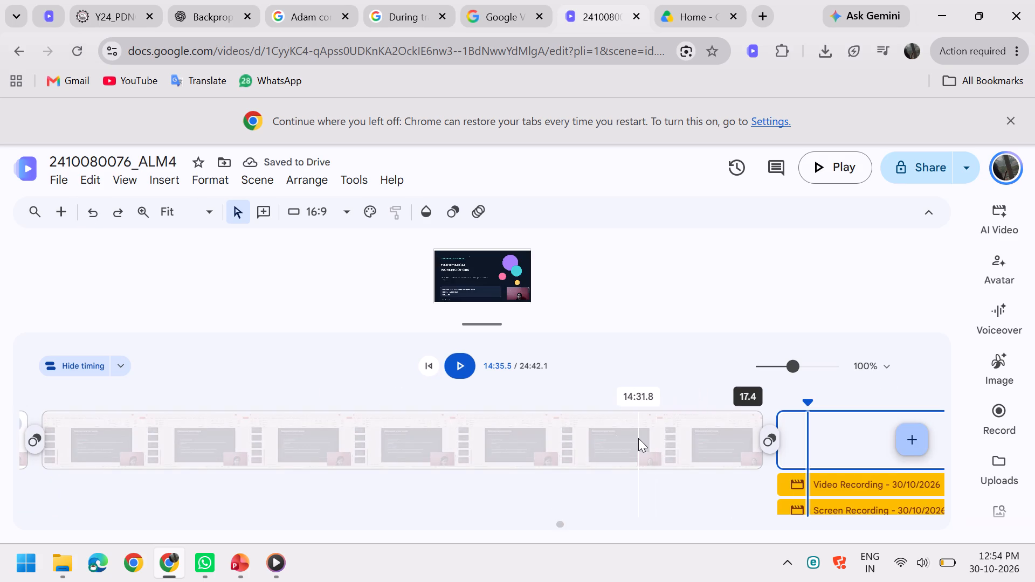
{"action": "left_click", "coordinate": [638, 438]}
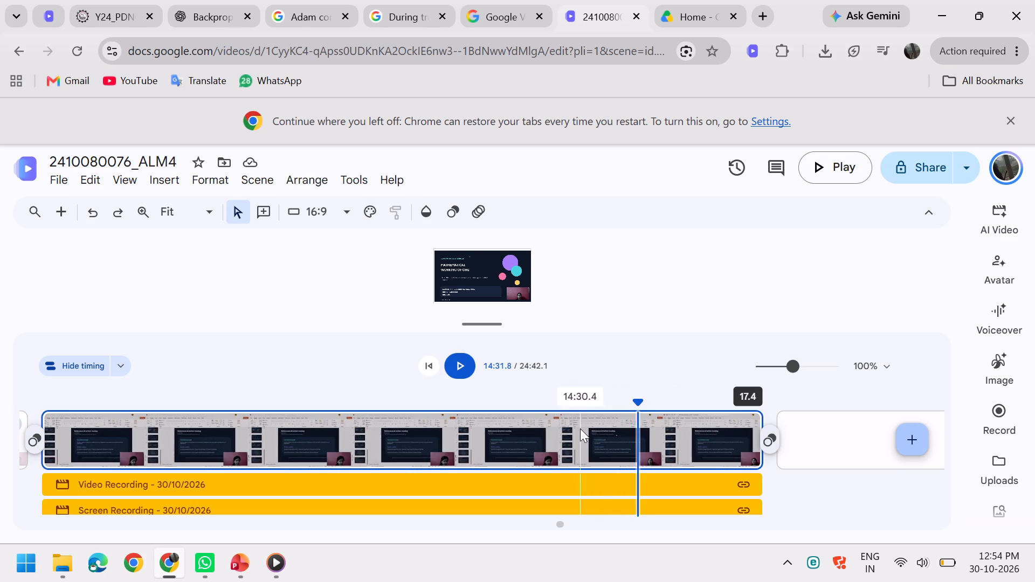
{"action": "right_click", "coordinate": [578, 432]}
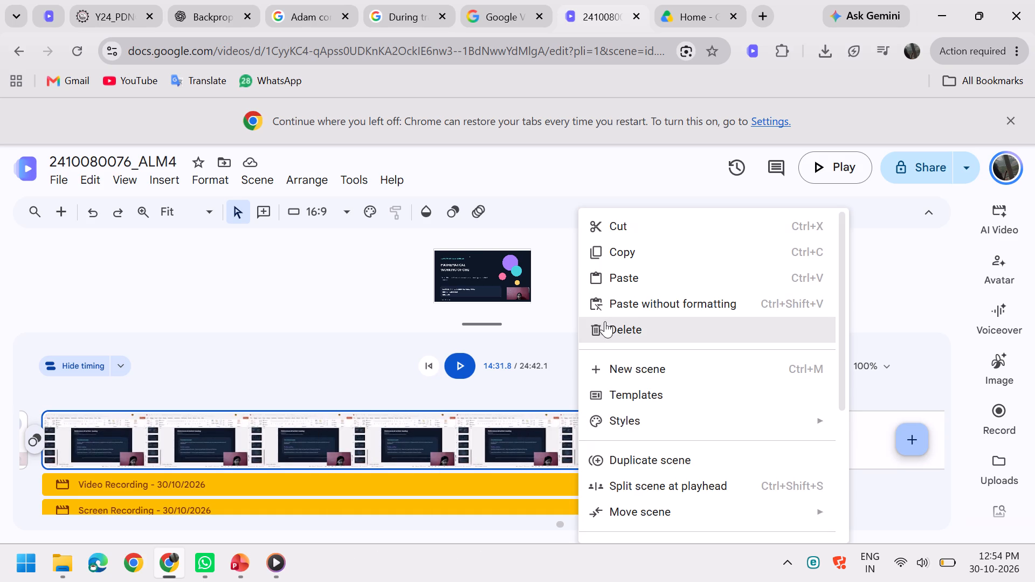
{"action": "left_click", "coordinate": [605, 321]}
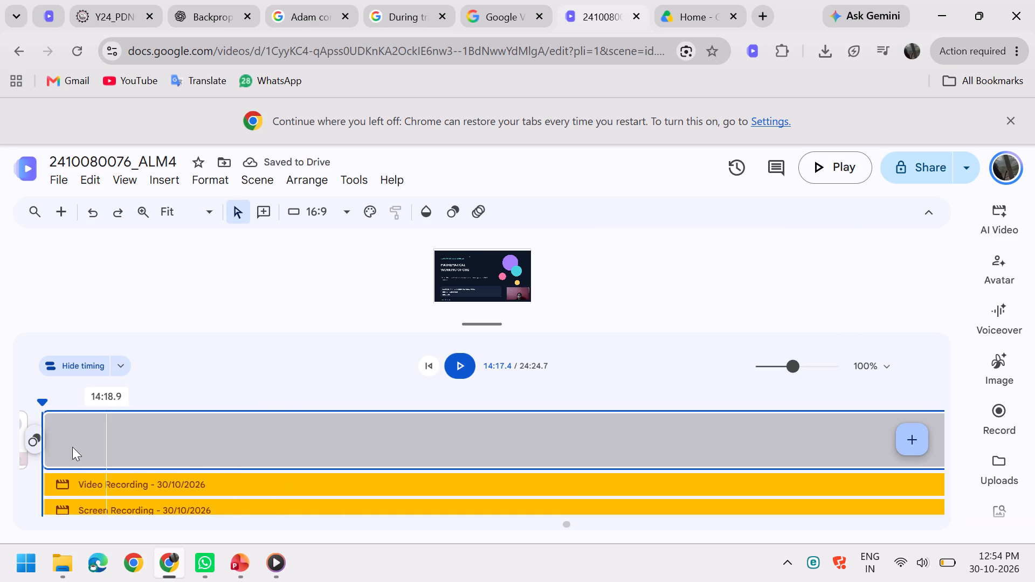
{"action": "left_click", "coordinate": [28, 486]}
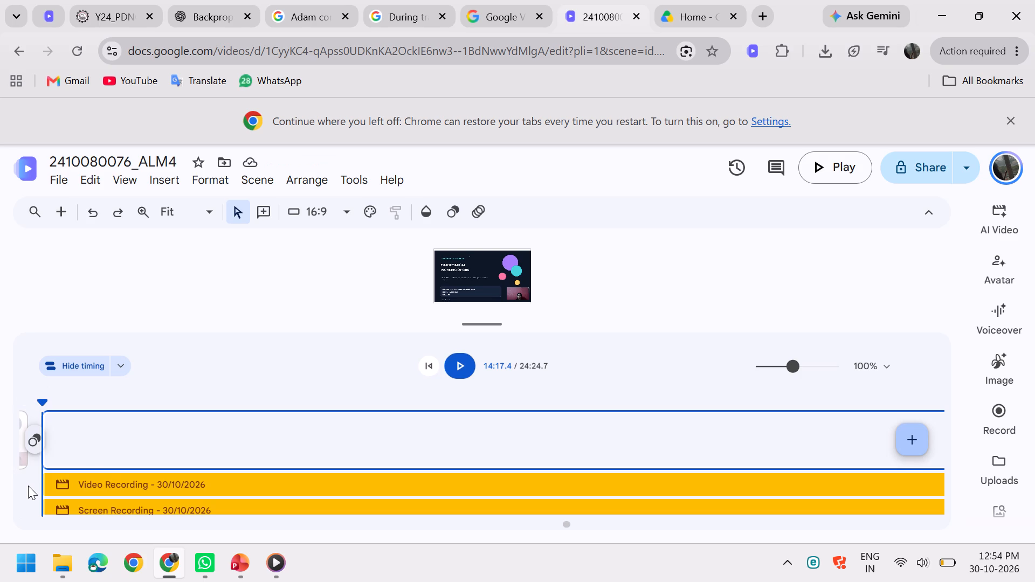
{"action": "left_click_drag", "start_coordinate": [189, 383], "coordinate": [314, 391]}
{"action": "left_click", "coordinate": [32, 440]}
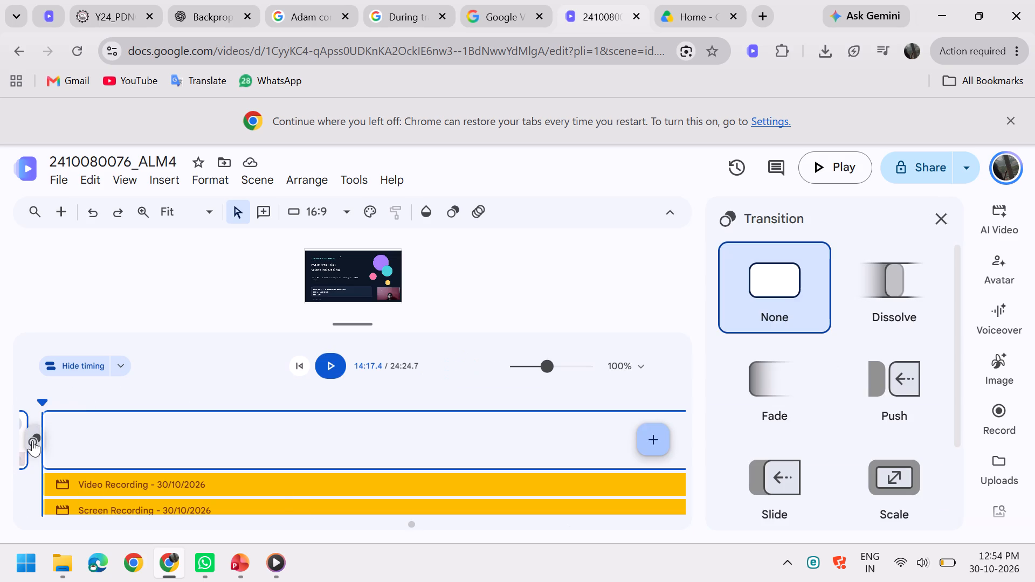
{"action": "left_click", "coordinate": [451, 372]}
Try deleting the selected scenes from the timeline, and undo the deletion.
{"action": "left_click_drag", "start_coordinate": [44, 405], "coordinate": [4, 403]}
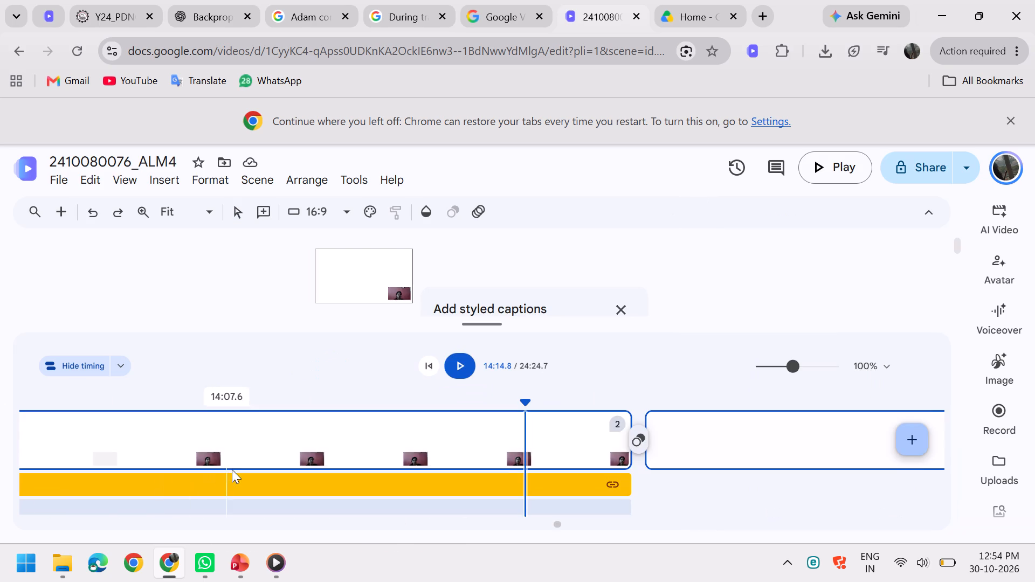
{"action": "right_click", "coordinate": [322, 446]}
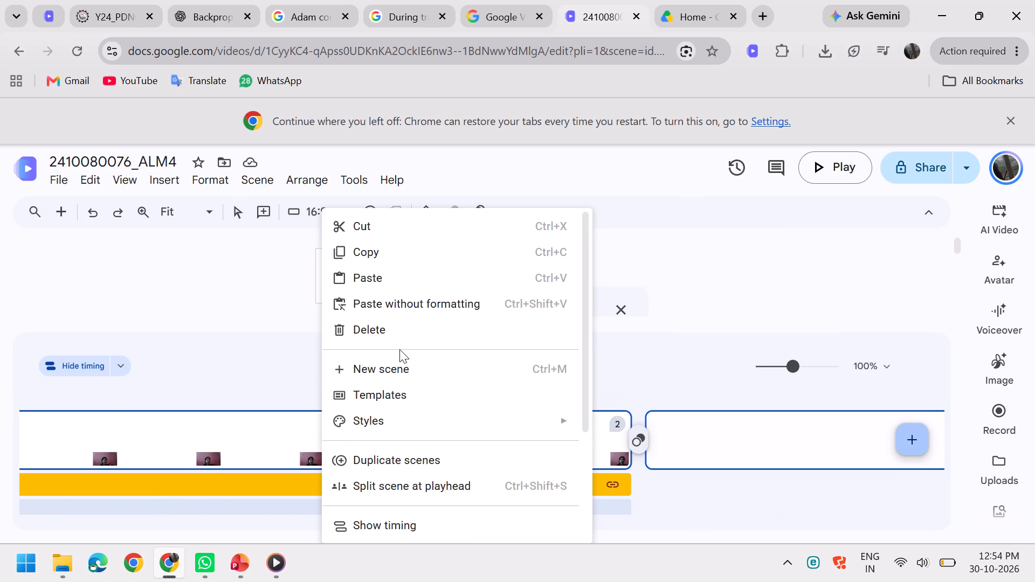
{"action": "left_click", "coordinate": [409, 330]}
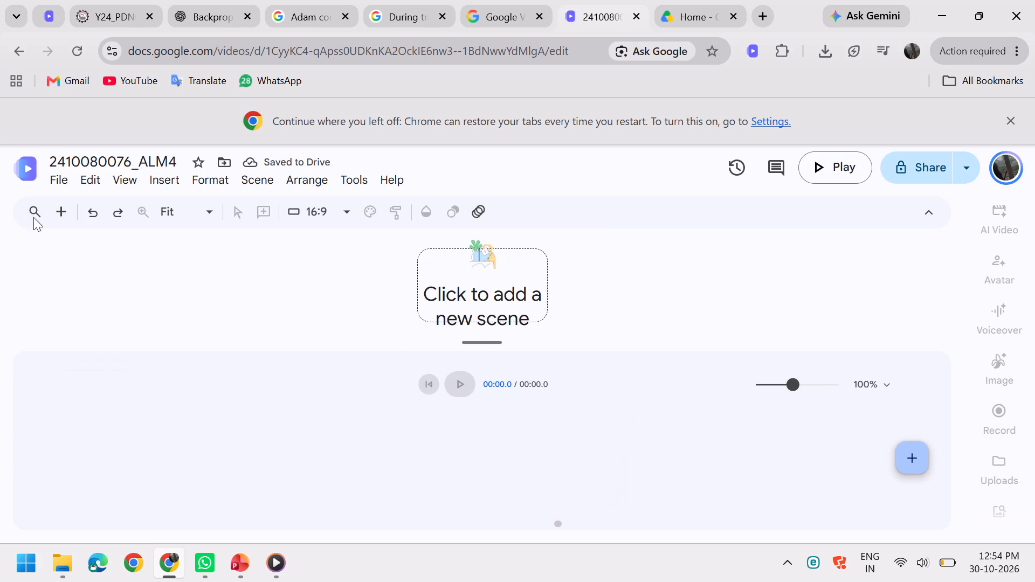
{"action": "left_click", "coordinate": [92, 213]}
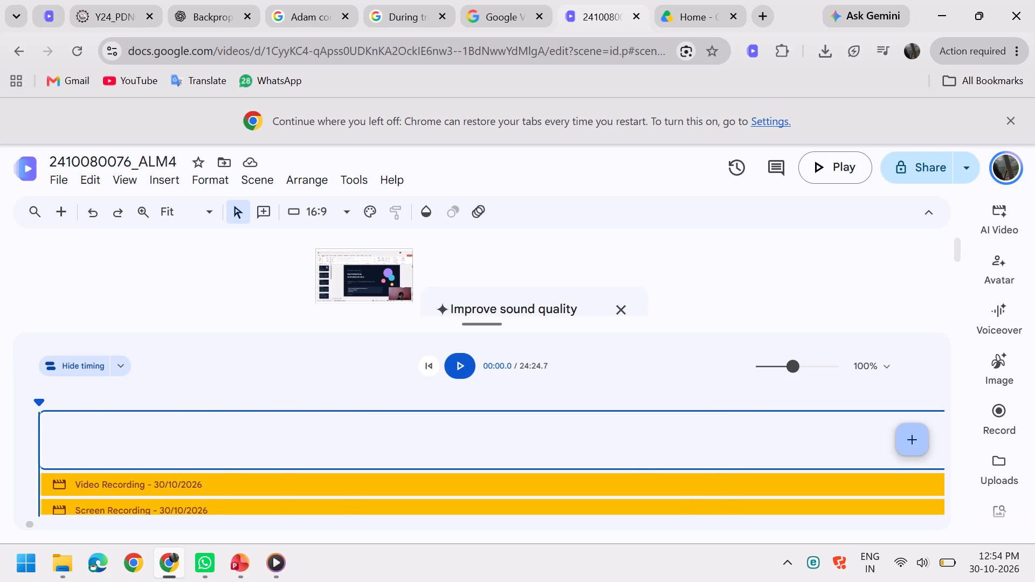
Trim the start of the first scene forward until the whole video is about 11:40 long.
{"action": "left_click_drag", "start_coordinate": [42, 406], "coordinate": [422, 395]}
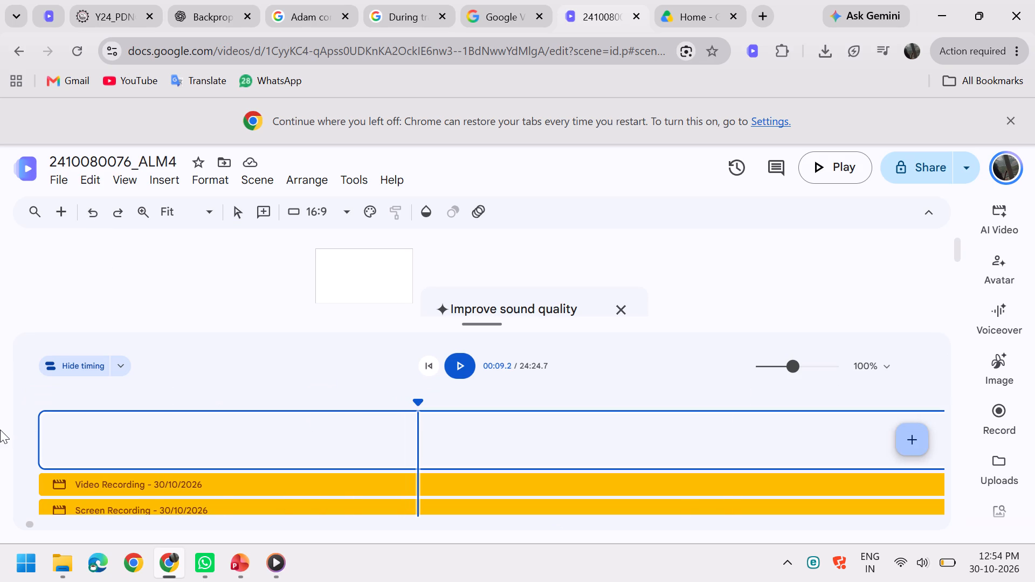
{"action": "left_click_drag", "start_coordinate": [45, 434], "coordinate": [909, 380]}
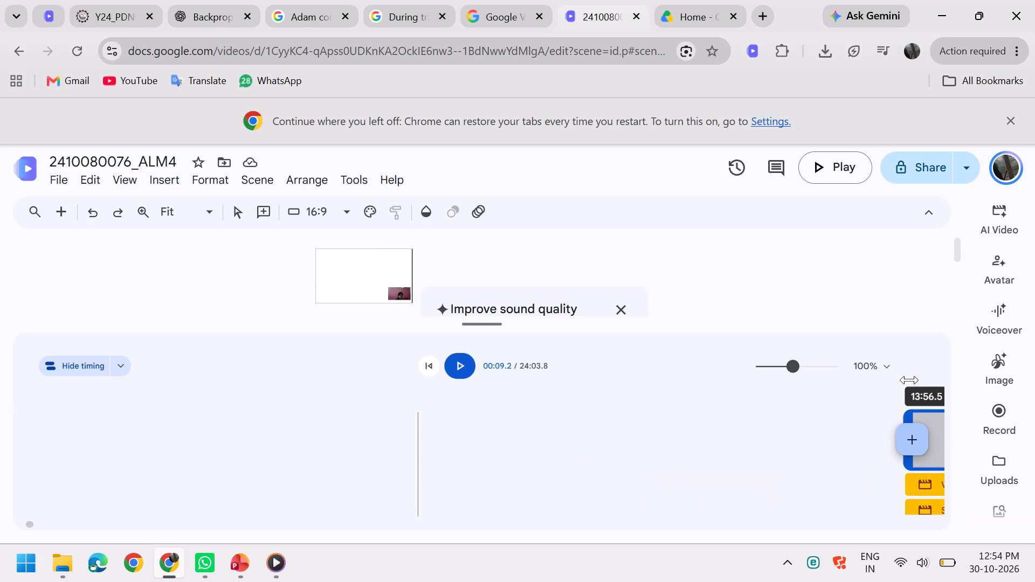
{"action": "left_click_drag", "start_coordinate": [909, 380], "coordinate": [984, 383]}
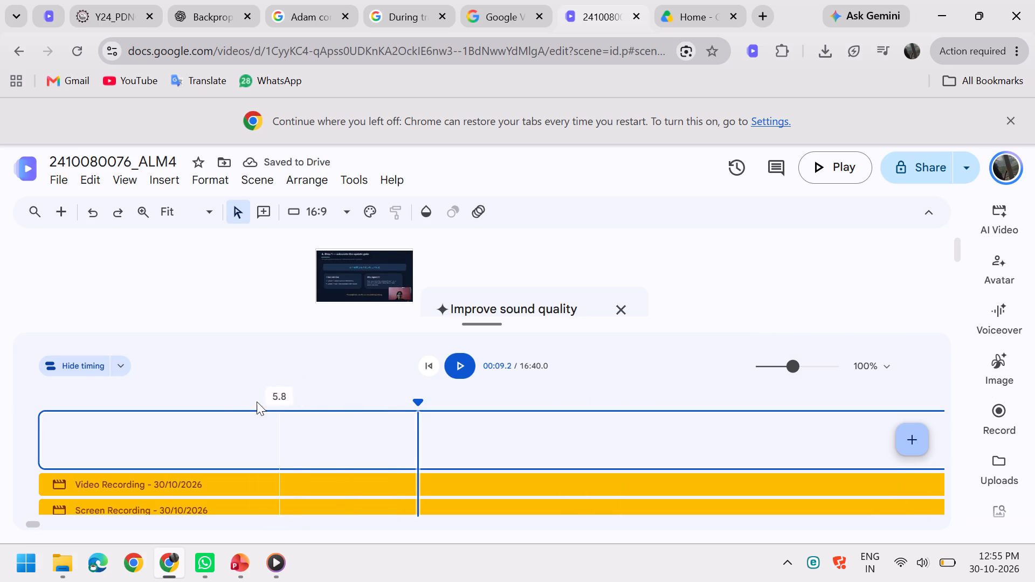
{"action": "left_click_drag", "start_coordinate": [41, 448], "coordinate": [287, 422]}
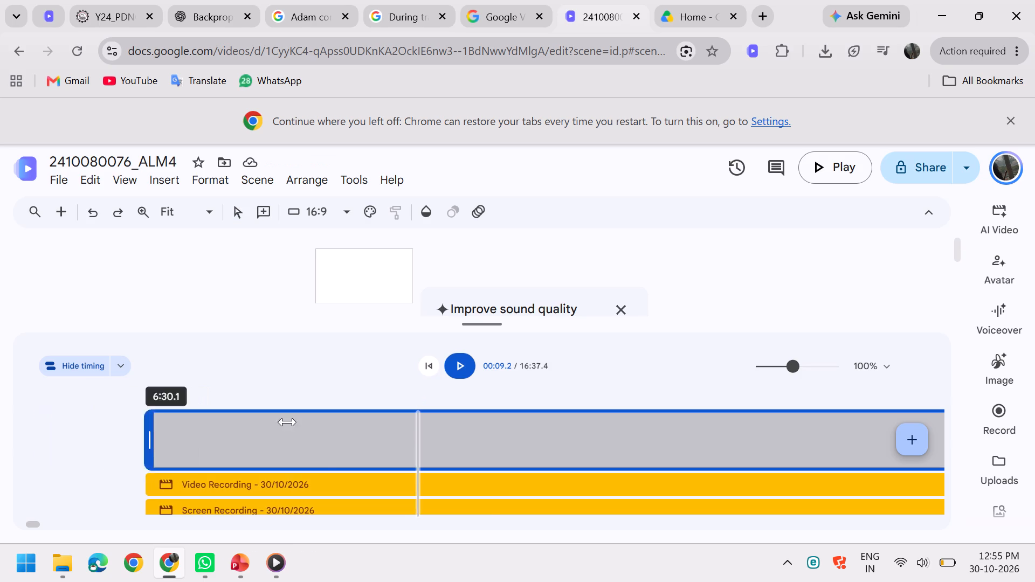
{"action": "left_click_drag", "start_coordinate": [287, 422], "coordinate": [904, 393]}
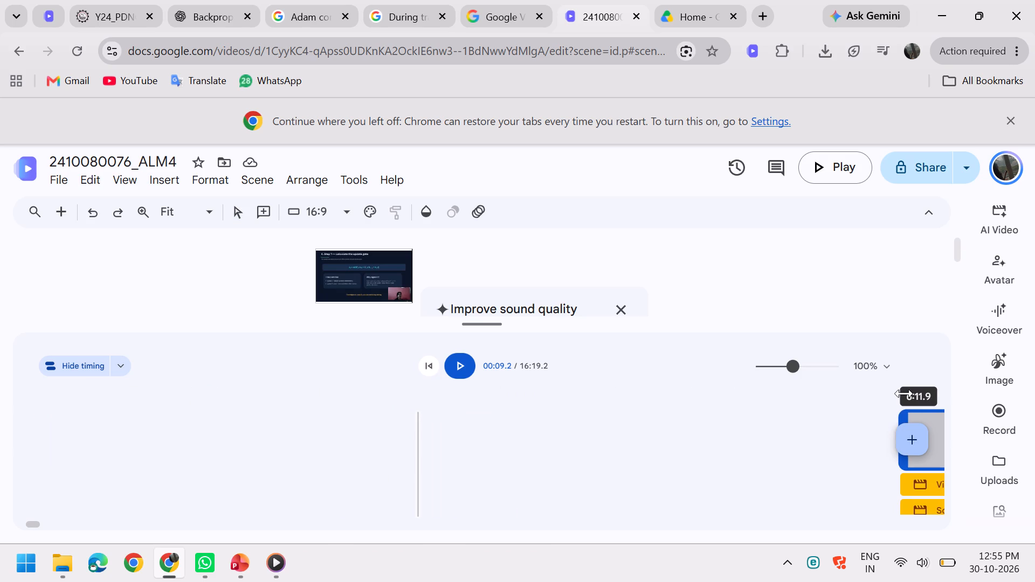
{"action": "left_click_drag", "start_coordinate": [904, 393], "coordinate": [946, 399]}
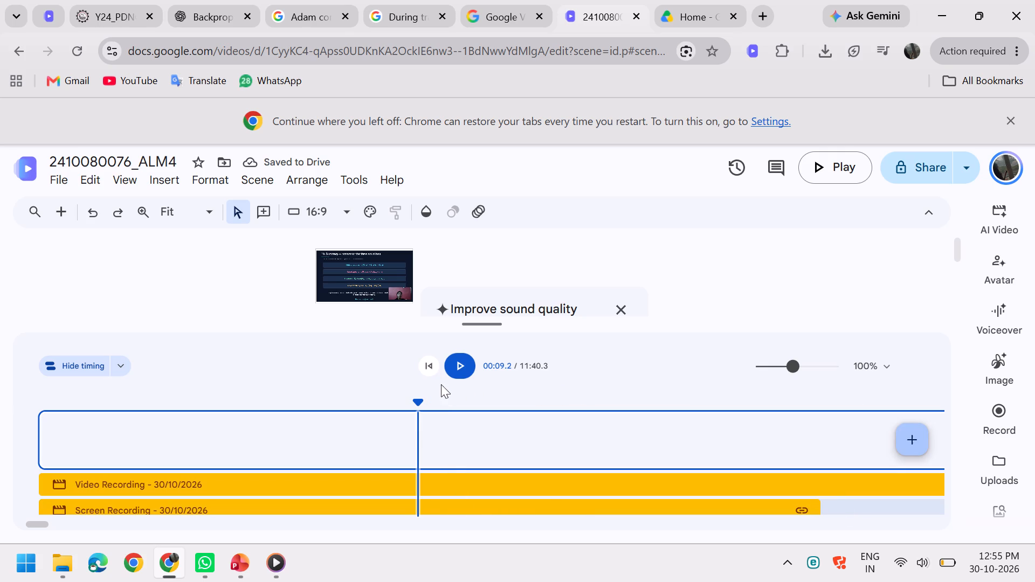
Play the first scene from about 0:16 to 1:14 to examine its remaining footage, and return to the start.
{"action": "left_click_drag", "start_coordinate": [421, 400], "coordinate": [715, 395]}
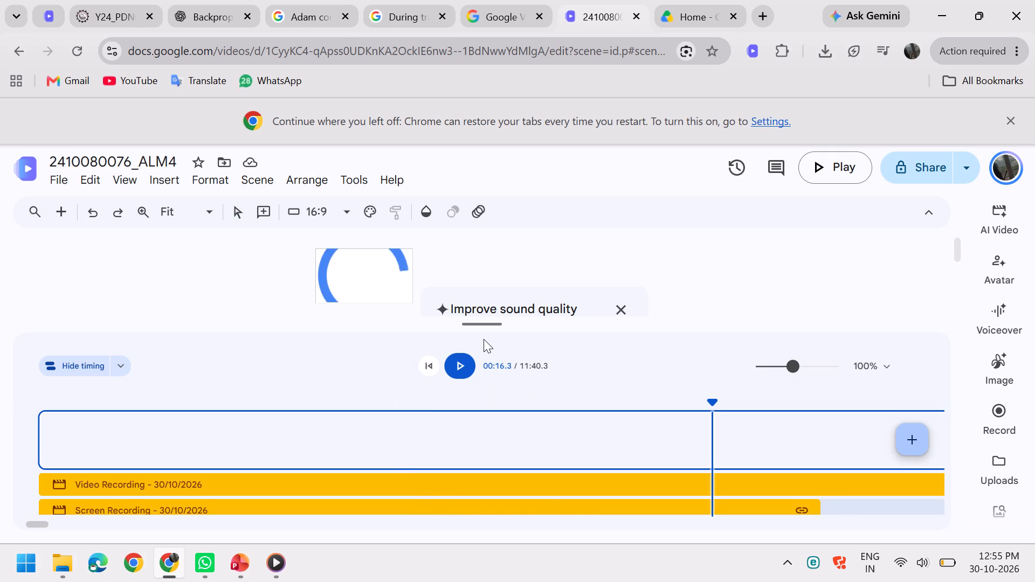
{"action": "left_click", "coordinate": [458, 362]}
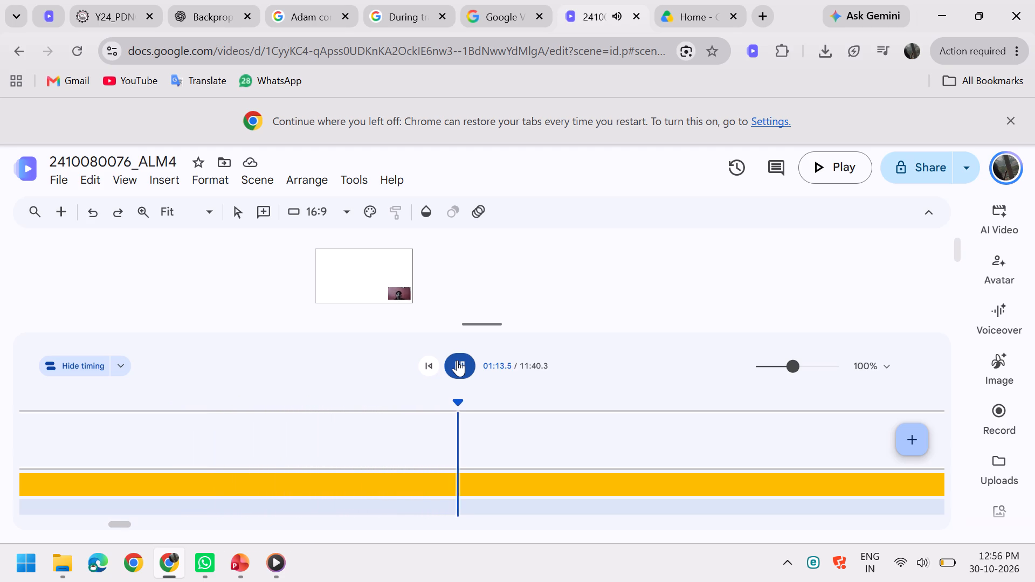
{"action": "left_click", "coordinate": [457, 360]}
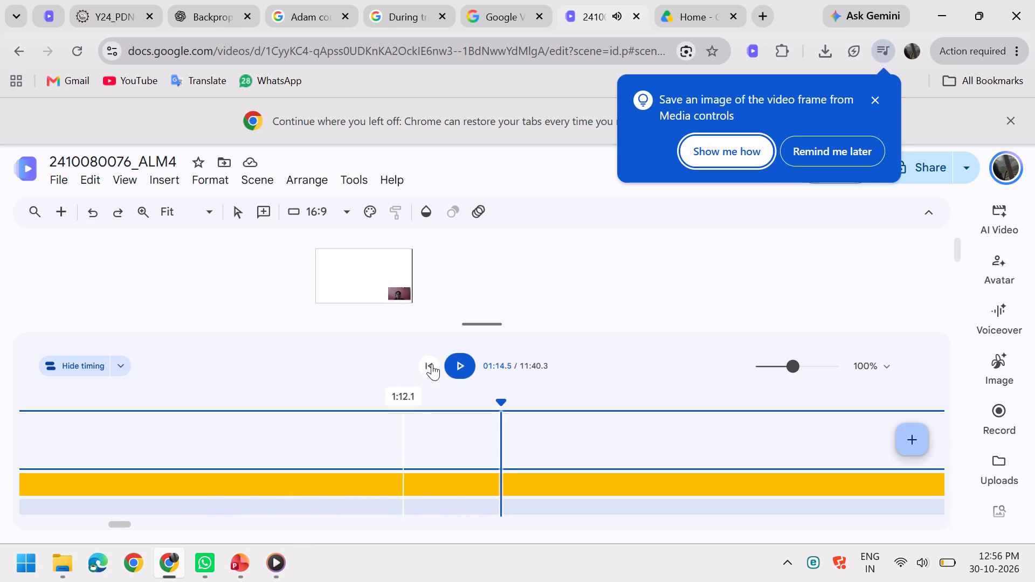
{"action": "left_click", "coordinate": [873, 96]}
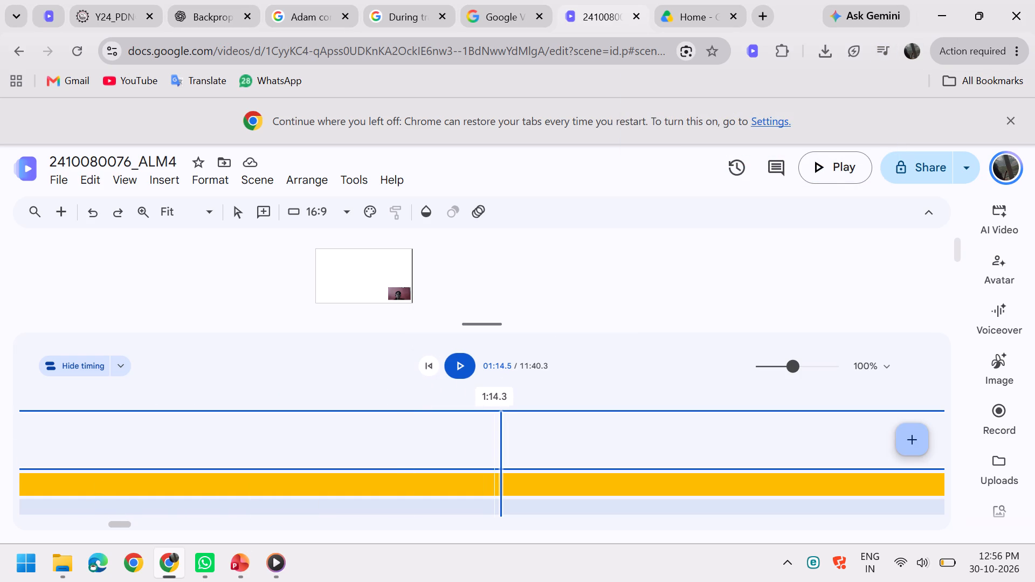
{"action": "left_click_drag", "start_coordinate": [501, 405], "coordinate": [0, 436]}
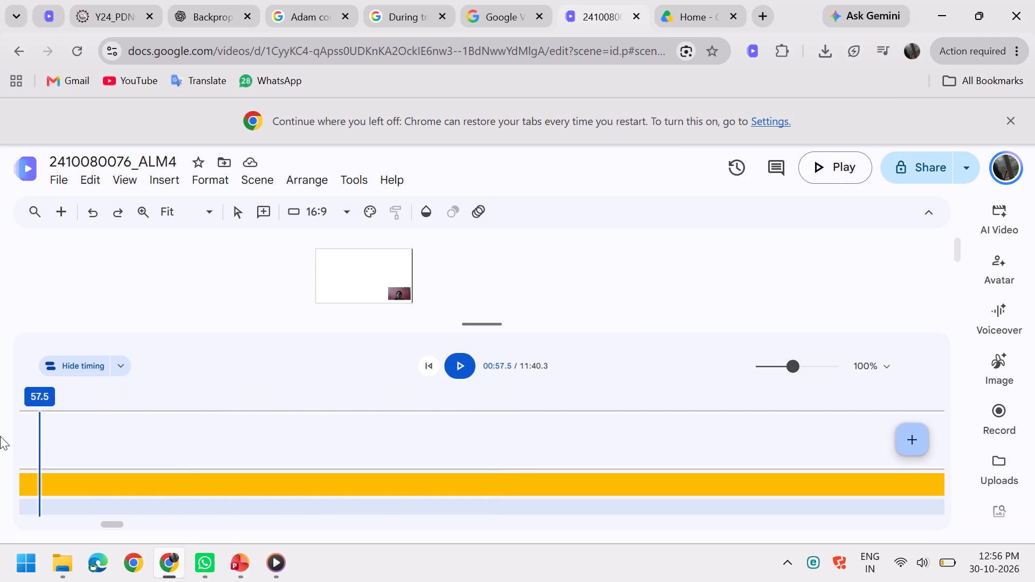
{"action": "left_click_drag", "start_coordinate": [0, 436], "coordinate": [0, 437]}
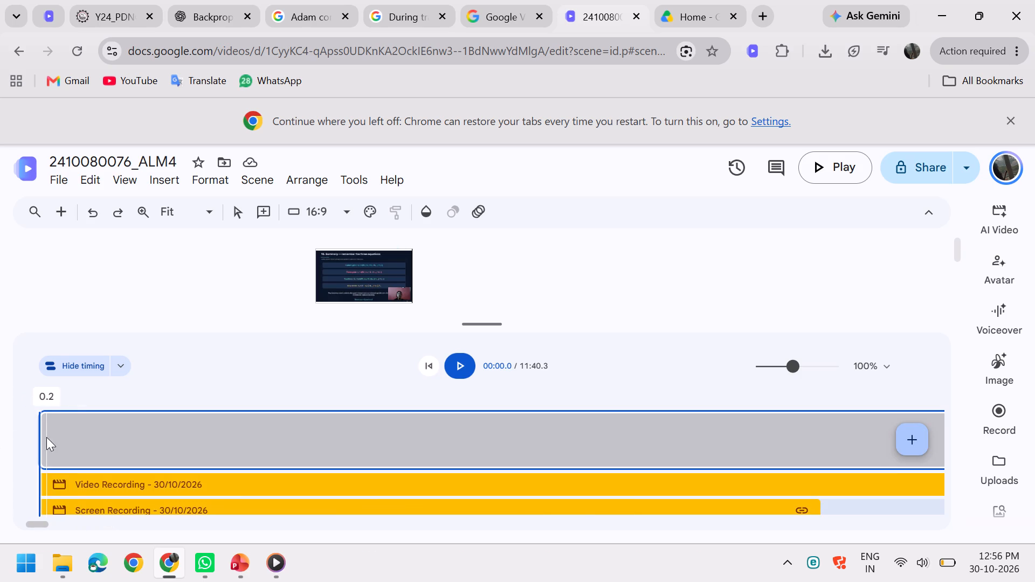
Trim the start of the first scene further until only its last fraction of a second is left.
{"action": "left_click", "coordinate": [59, 432]}
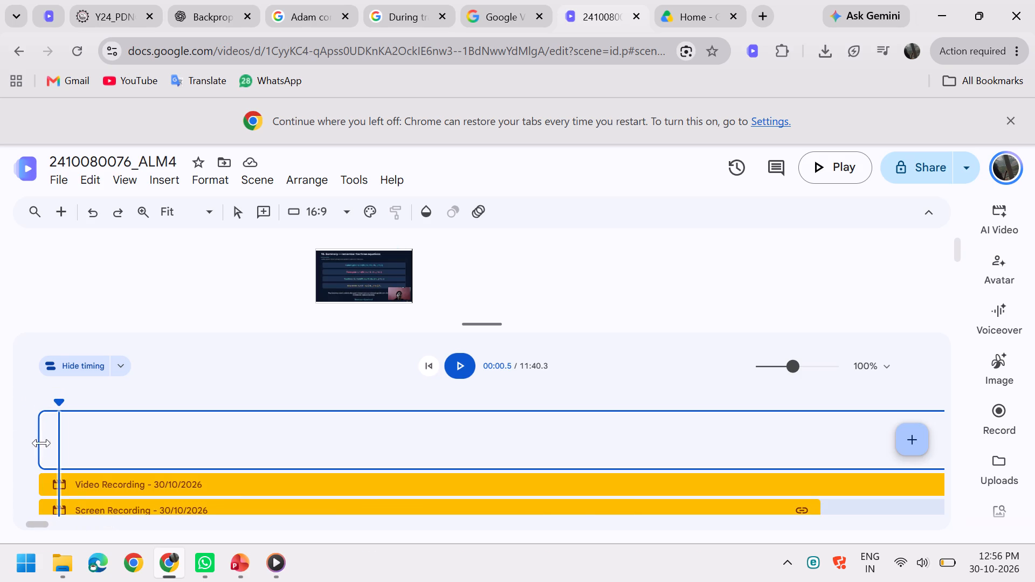
{"action": "left_click_drag", "start_coordinate": [38, 445], "coordinate": [0, 581]}
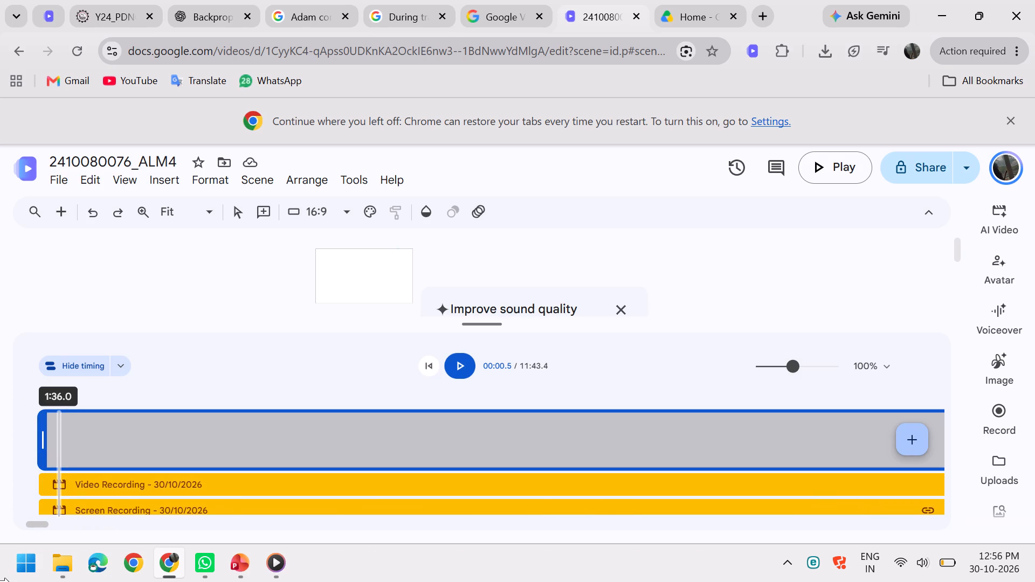
{"action": "left_click_drag", "start_coordinate": [0, 581], "coordinate": [779, 377]}
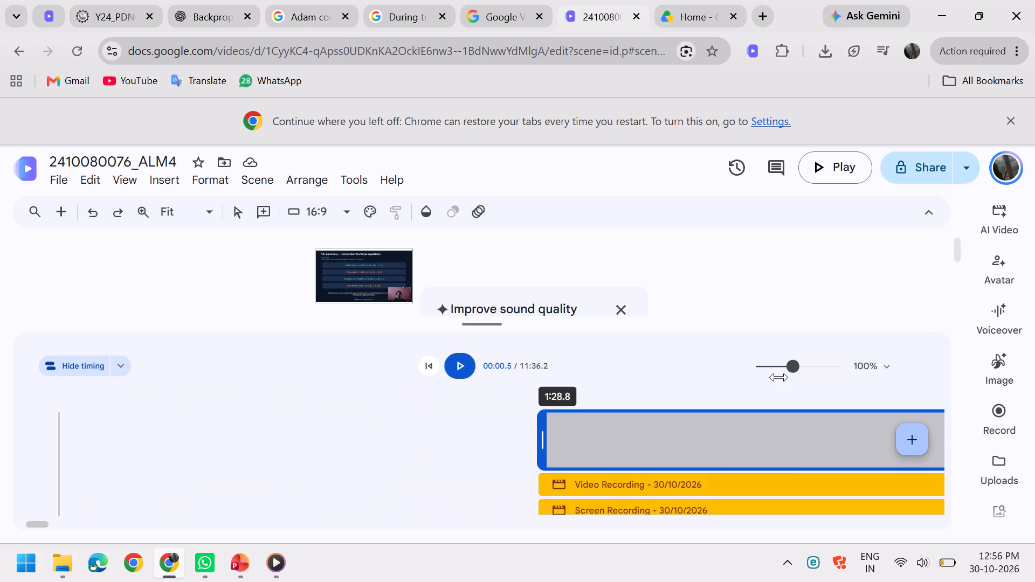
{"action": "left_click_drag", "start_coordinate": [779, 377], "coordinate": [939, 355]}
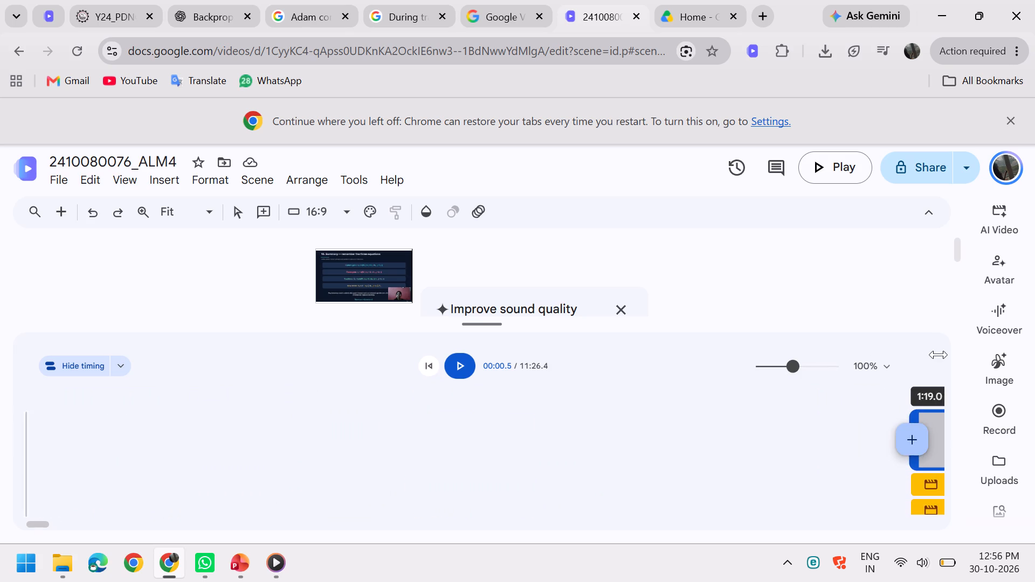
{"action": "left_click_drag", "start_coordinate": [939, 355], "coordinate": [949, 355]}
{"action": "left_click", "coordinate": [949, 355]}
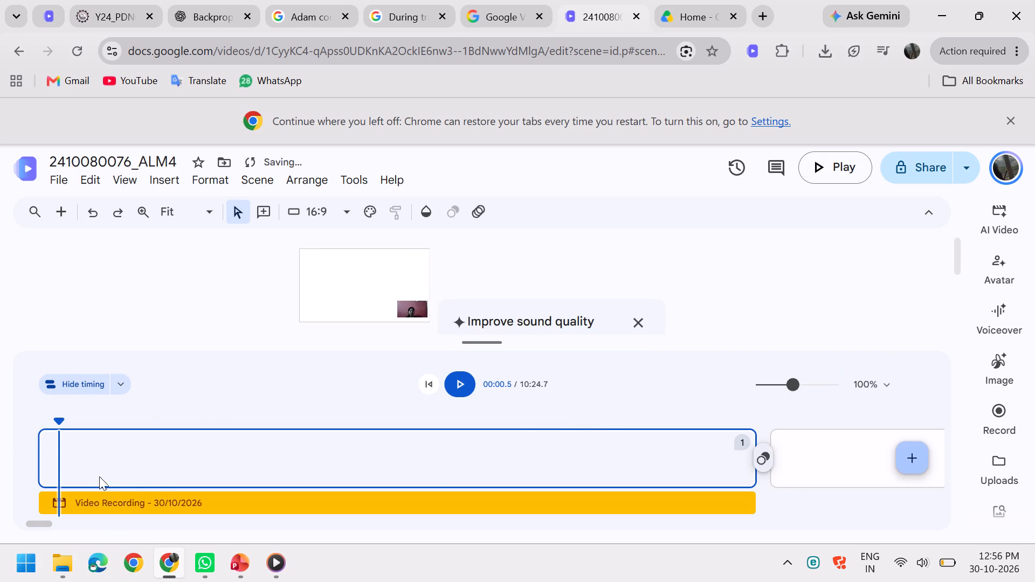
{"action": "left_click", "coordinate": [38, 466]}
{"action": "left_click_drag", "start_coordinate": [38, 466], "coordinate": [226, 437]}
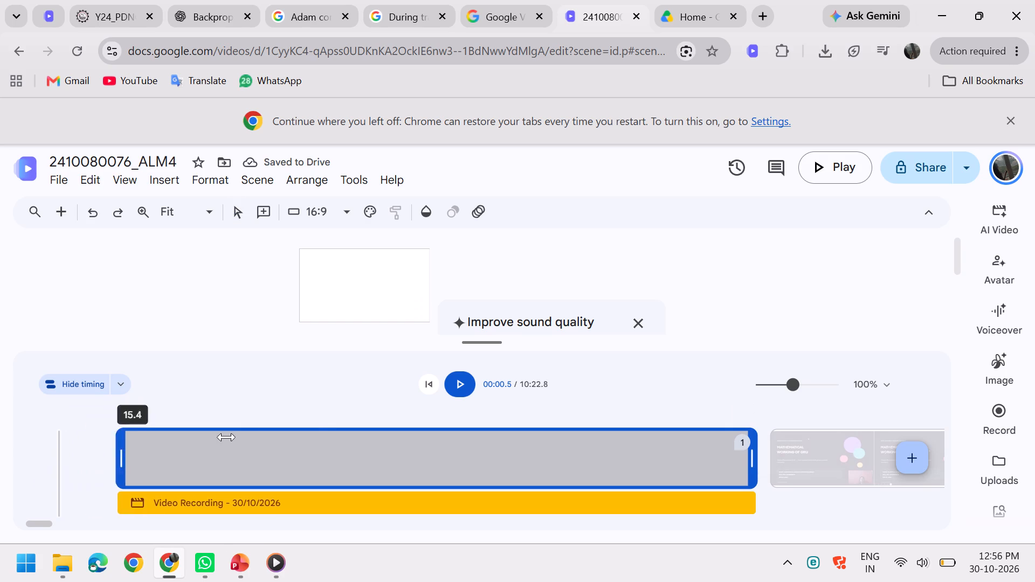
{"action": "left_click_drag", "start_coordinate": [226, 437], "coordinate": [696, 410]}
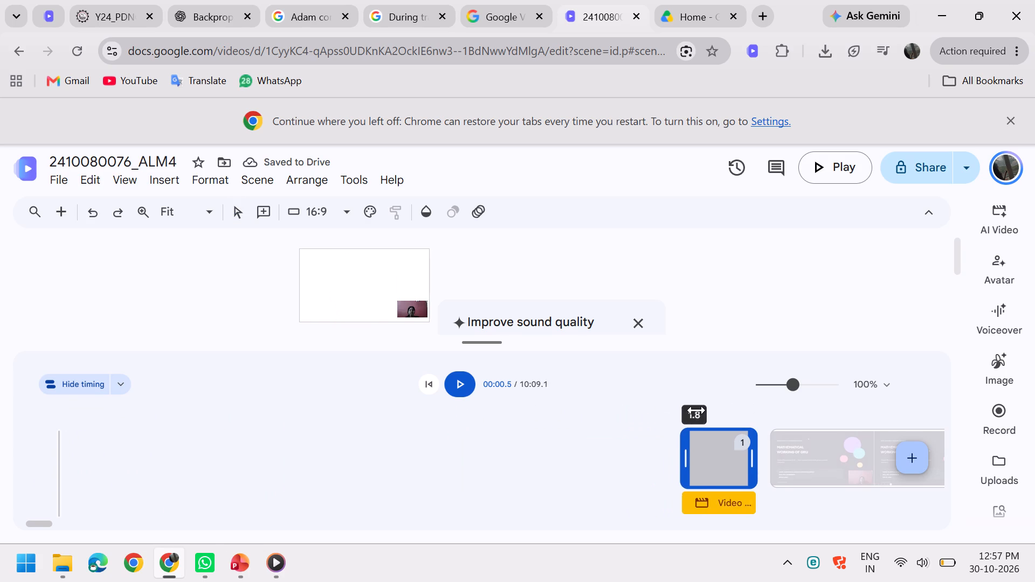
{"action": "left_click_drag", "start_coordinate": [696, 410], "coordinate": [761, 406]}
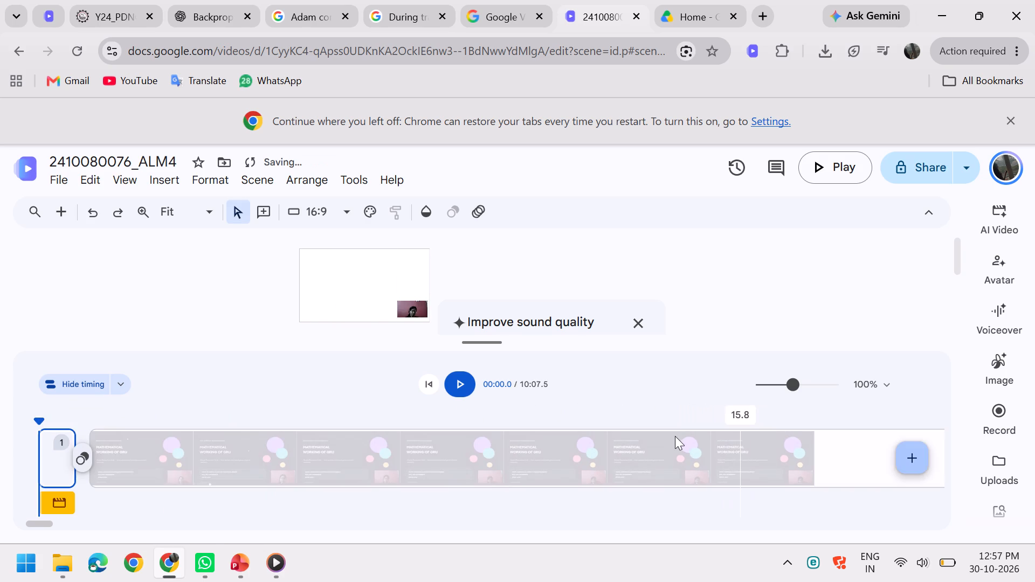
Trim about 4.5 seconds off the start of the Mathematical Working of GRU title slide scene.
{"action": "left_click", "coordinate": [144, 466]}
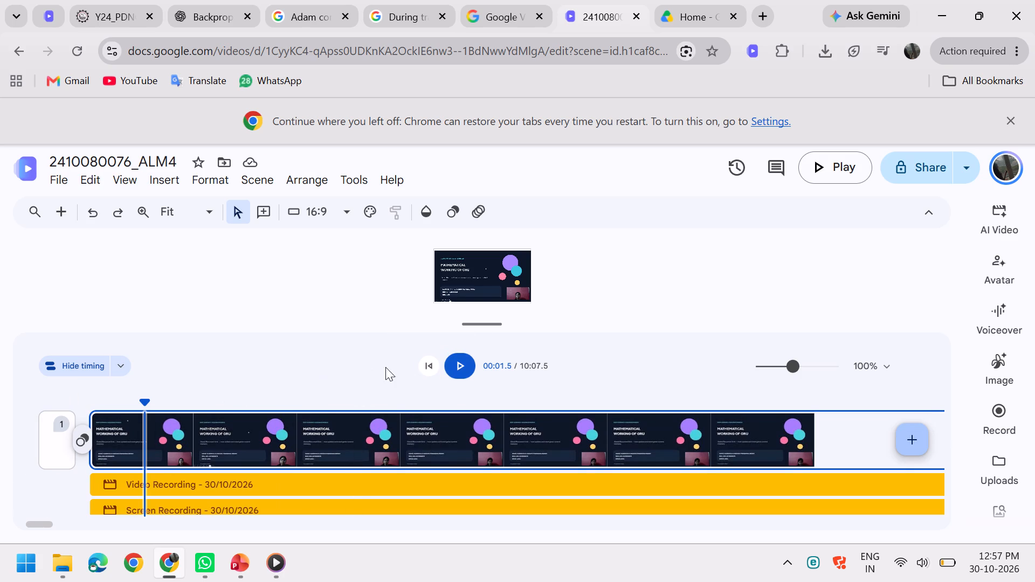
{"action": "left_click_drag", "start_coordinate": [146, 403], "coordinate": [146, 403]}
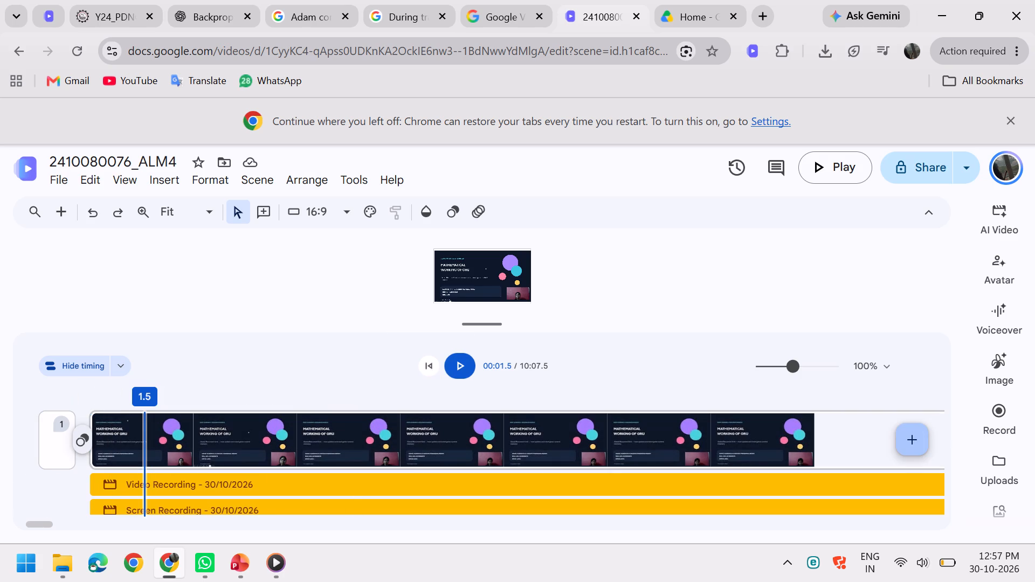
{"action": "left_click_drag", "start_coordinate": [146, 403], "coordinate": [88, 403]}
{"action": "left_click", "coordinate": [113, 435]}
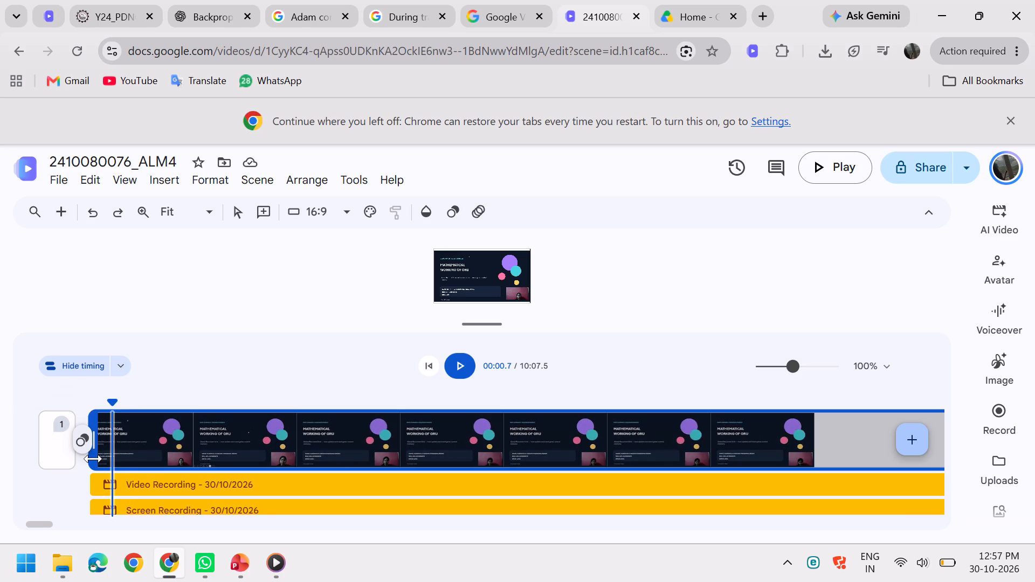
{"action": "left_click_drag", "start_coordinate": [93, 459], "coordinate": [278, 456]}
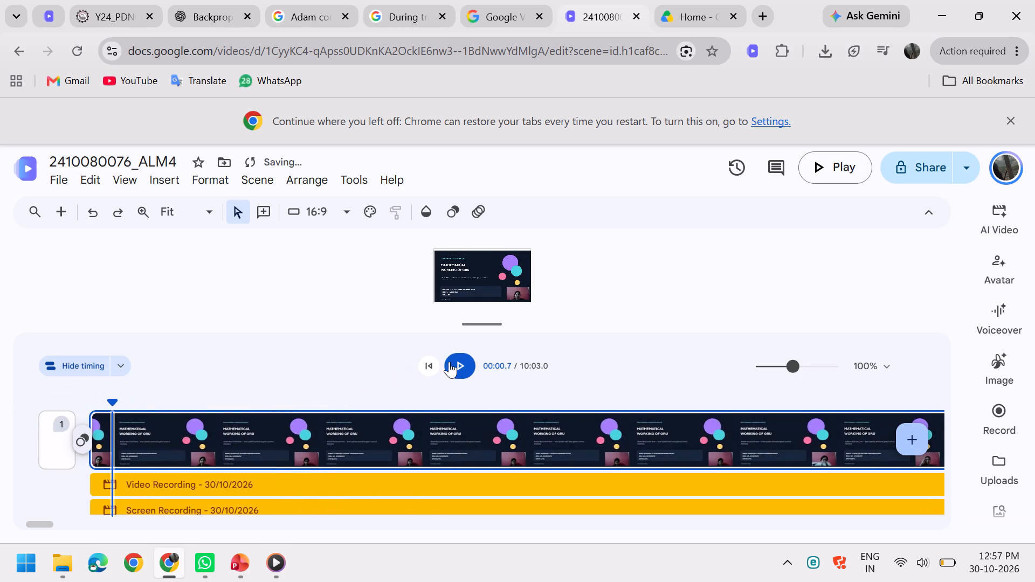
Play the title slide scene to about 15 seconds and trim its start up to that point, leaving it about 9:48 long.
{"action": "left_click", "coordinate": [456, 366]}
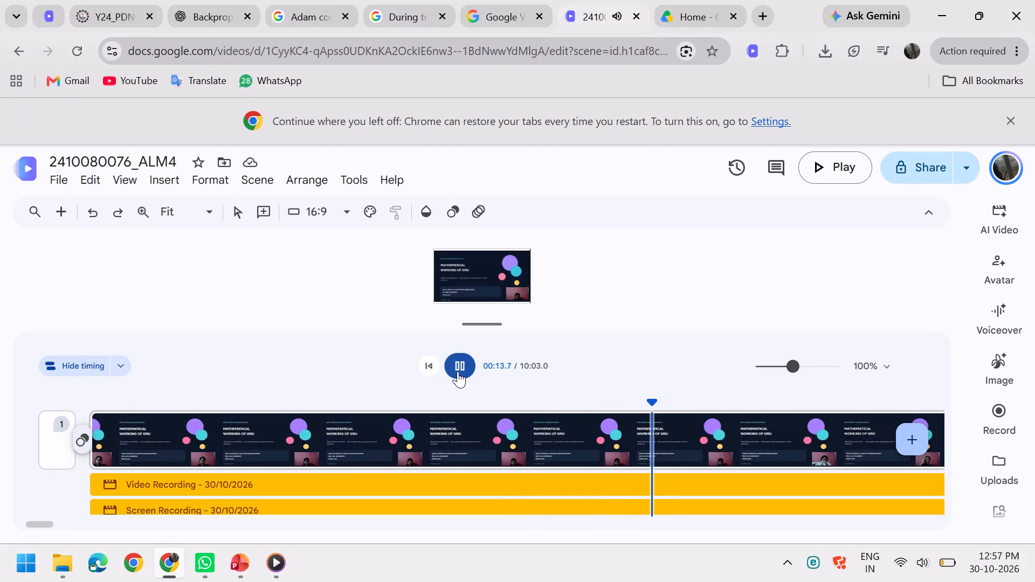
{"action": "left_click", "coordinate": [458, 371]}
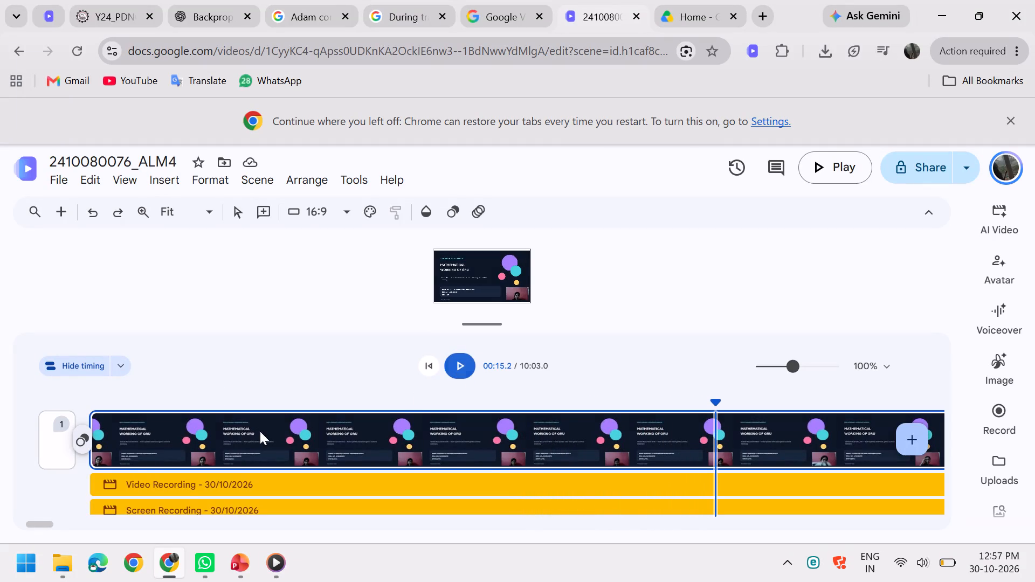
{"action": "left_click_drag", "start_coordinate": [88, 461], "coordinate": [691, 480]}
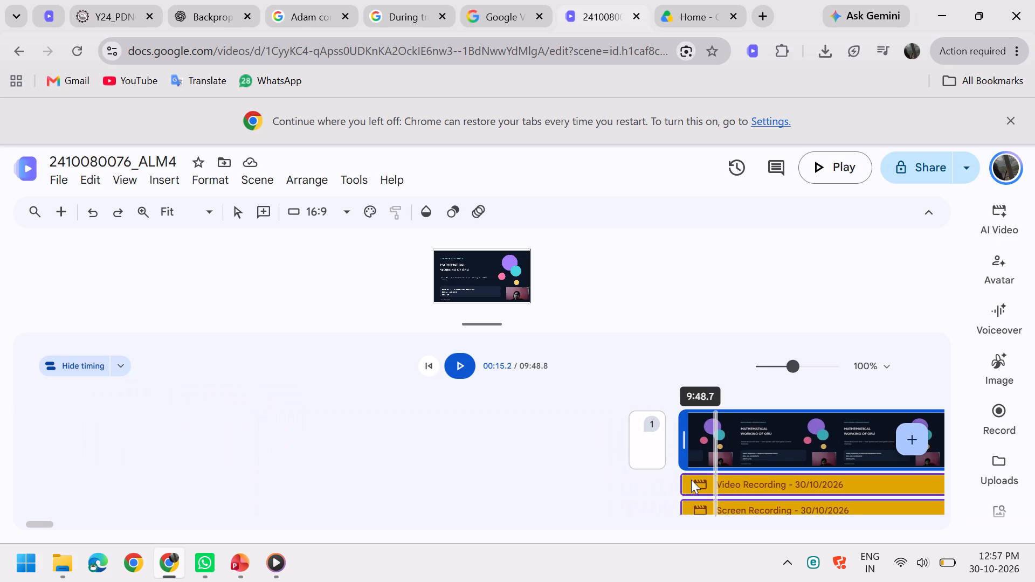
{"action": "left_click_drag", "start_coordinate": [691, 480], "coordinate": [715, 473]}
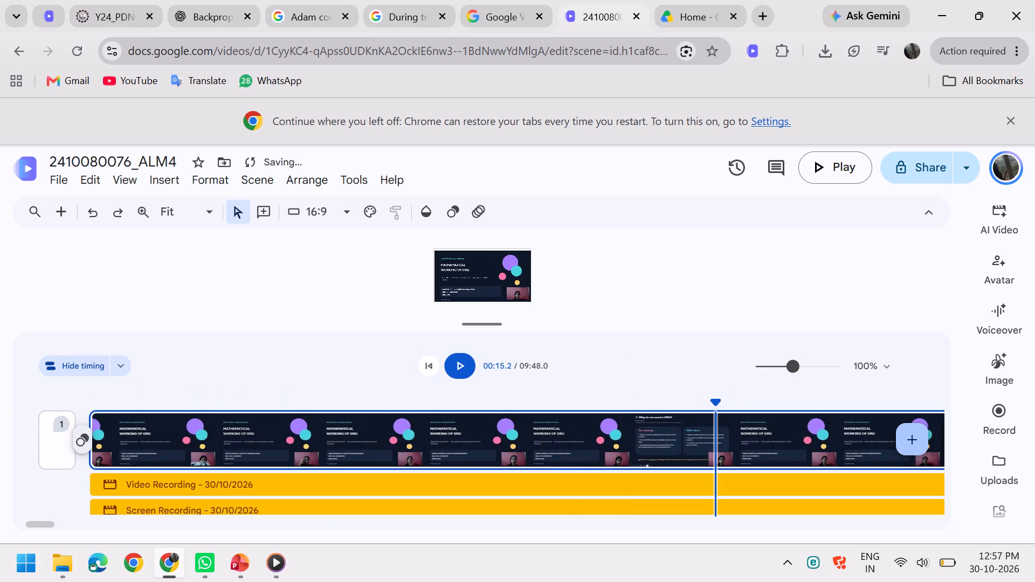
Play from about 8 to 18 seconds and trim the title slide scene's start up to there, leaving it about 9:30 long.
{"action": "left_click_drag", "start_coordinate": [717, 402], "coordinate": [413, 401]}
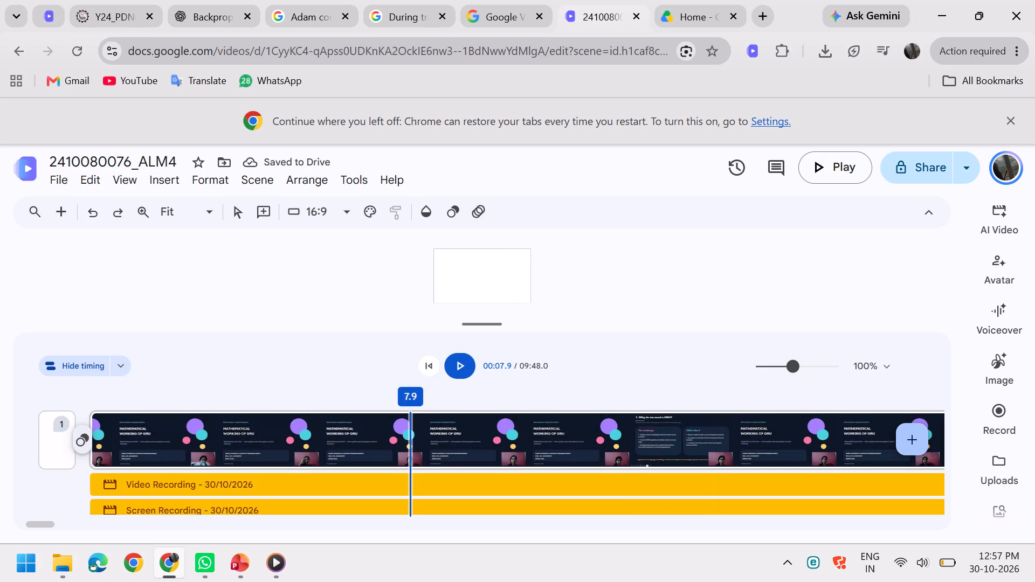
{"action": "left_click", "coordinate": [463, 372]}
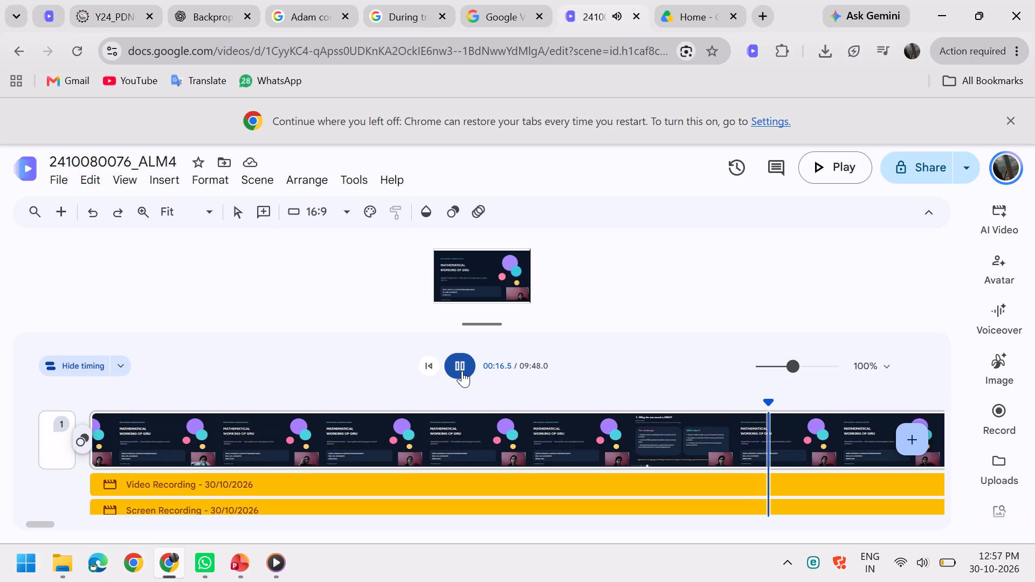
{"action": "left_click", "coordinate": [462, 371]}
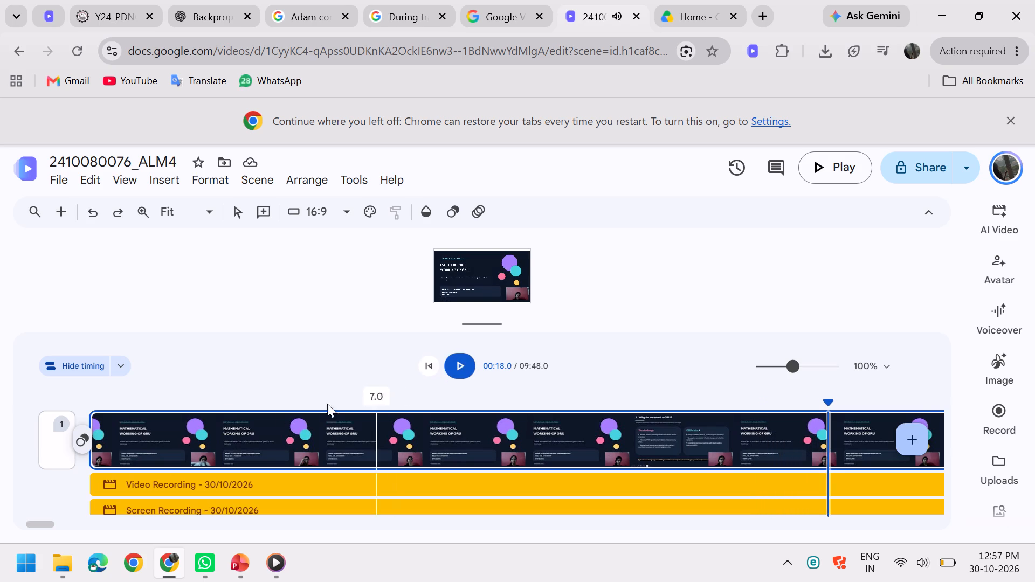
{"action": "left_click_drag", "start_coordinate": [90, 461], "coordinate": [159, 466]}
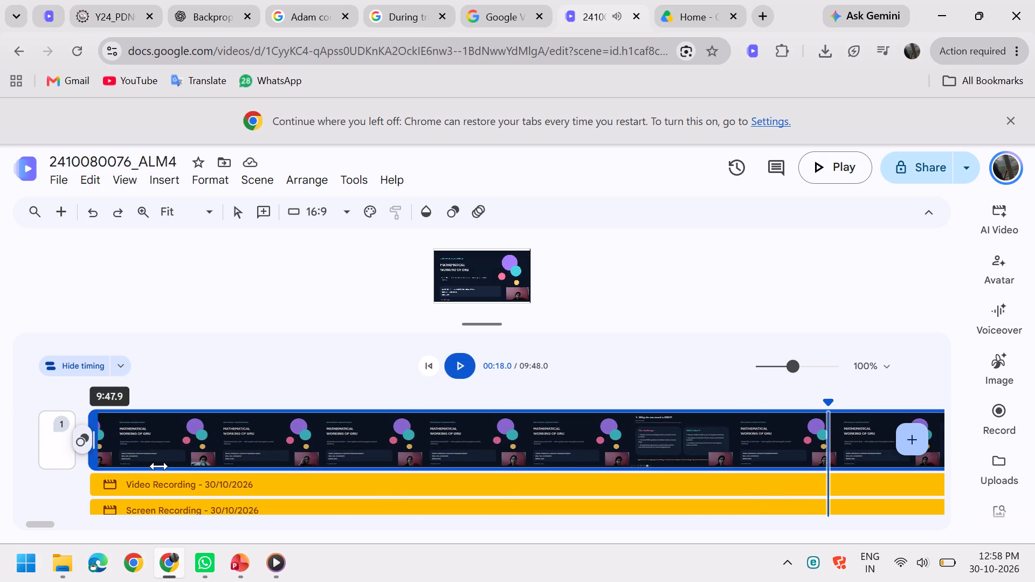
{"action": "left_click_drag", "start_coordinate": [159, 466], "coordinate": [833, 407]}
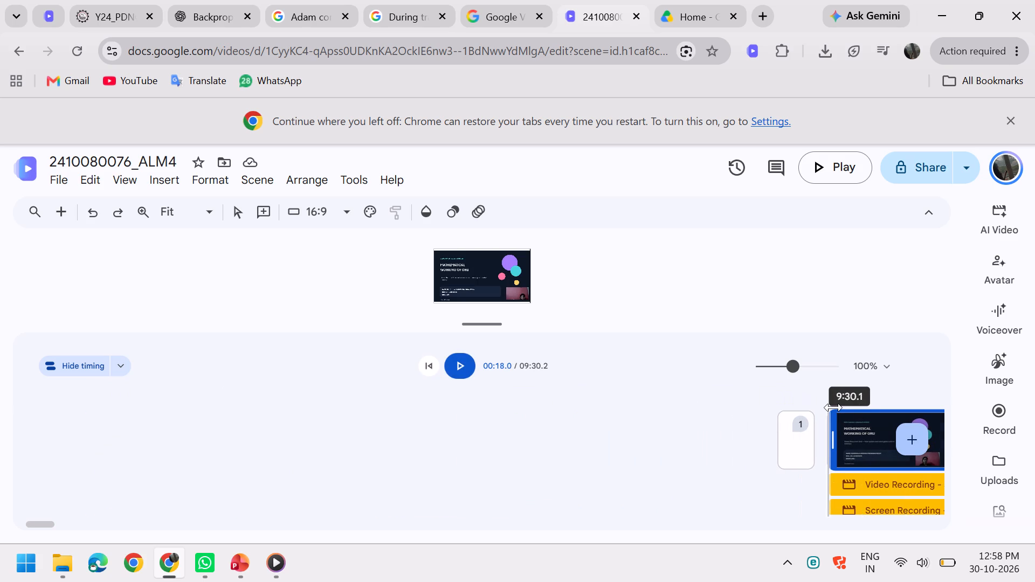
{"action": "left_click_drag", "start_coordinate": [833, 407], "coordinate": [830, 407]}
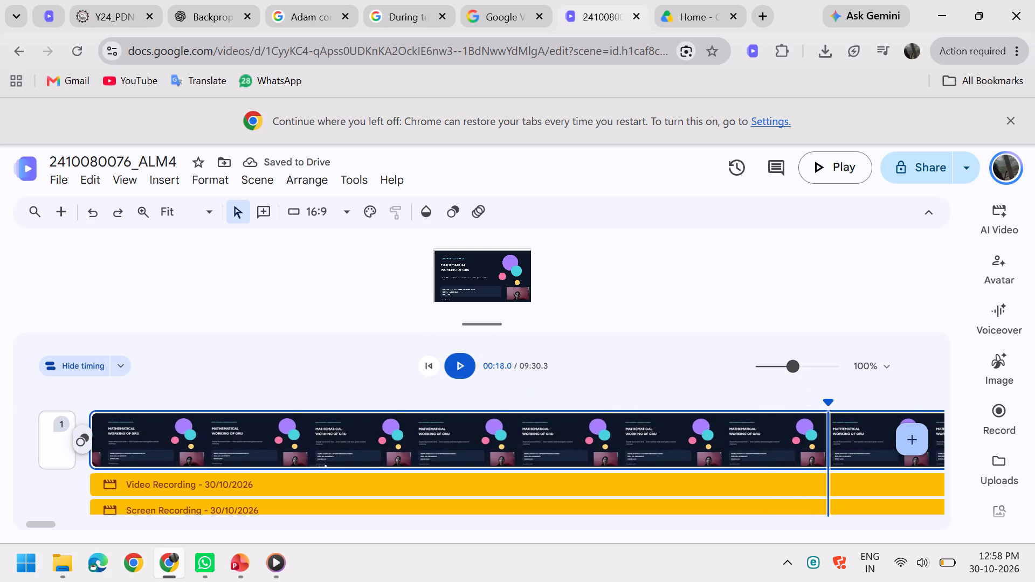
Play from the beginning to about 6 seconds and trim the title slide scene's start up to there, leaving it about 9:24 long.
{"action": "left_click_drag", "start_coordinate": [830, 400], "coordinate": [0, 408]}
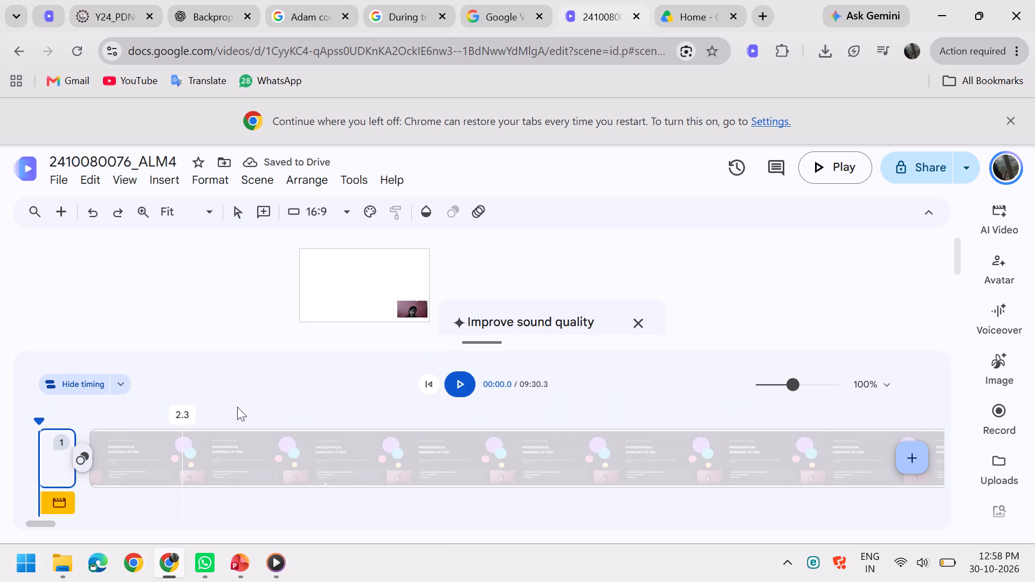
{"action": "left_click", "coordinate": [458, 384]}
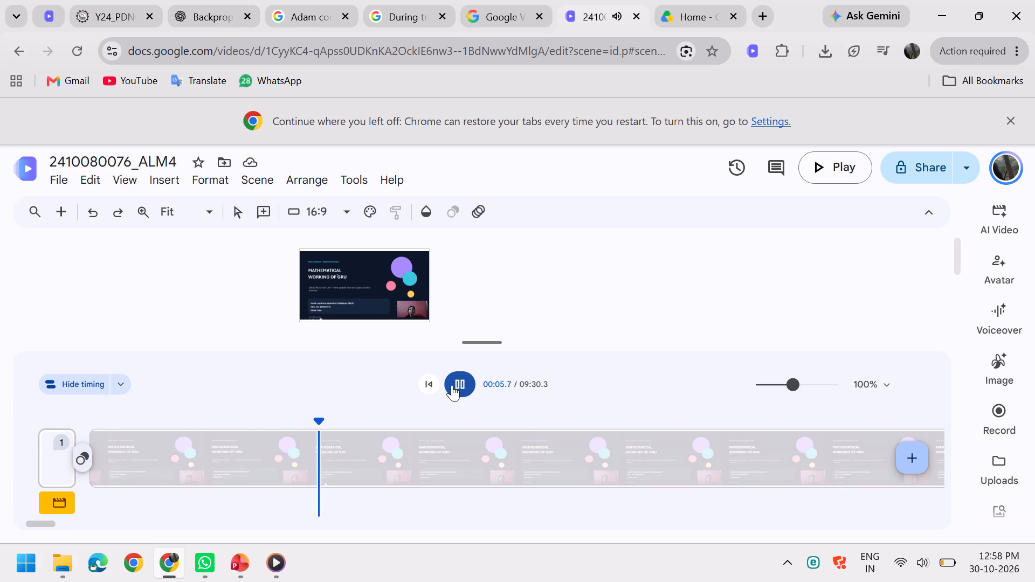
{"action": "left_click", "coordinate": [452, 385]}
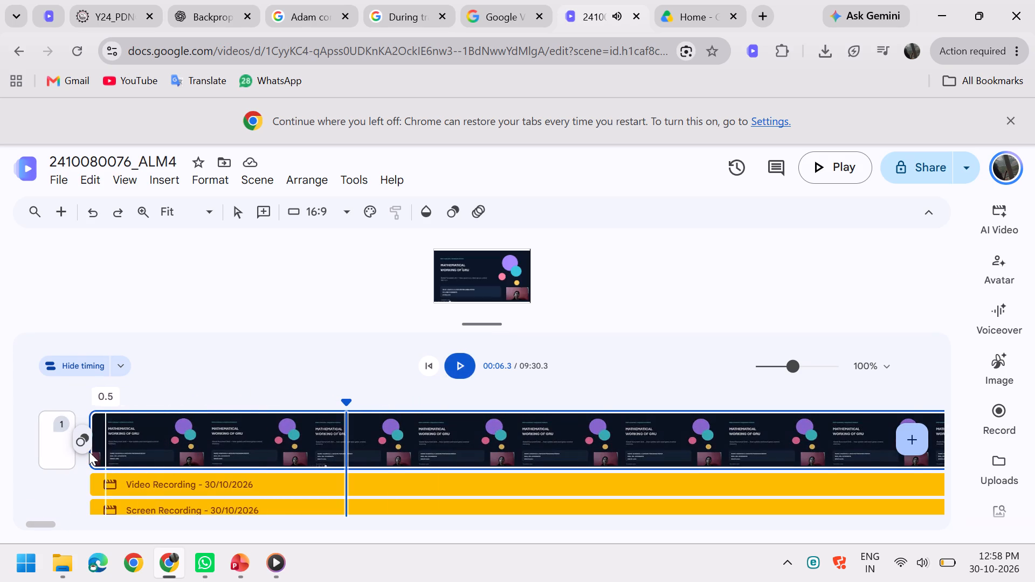
{"action": "left_click_drag", "start_coordinate": [95, 454], "coordinate": [301, 449]}
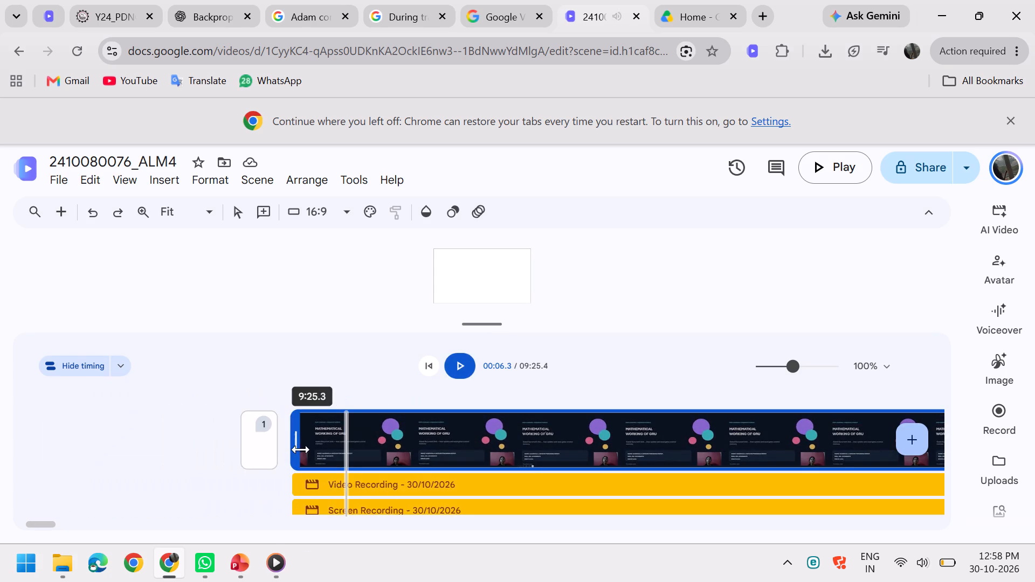
{"action": "left_click_drag", "start_coordinate": [301, 449], "coordinate": [345, 447]}
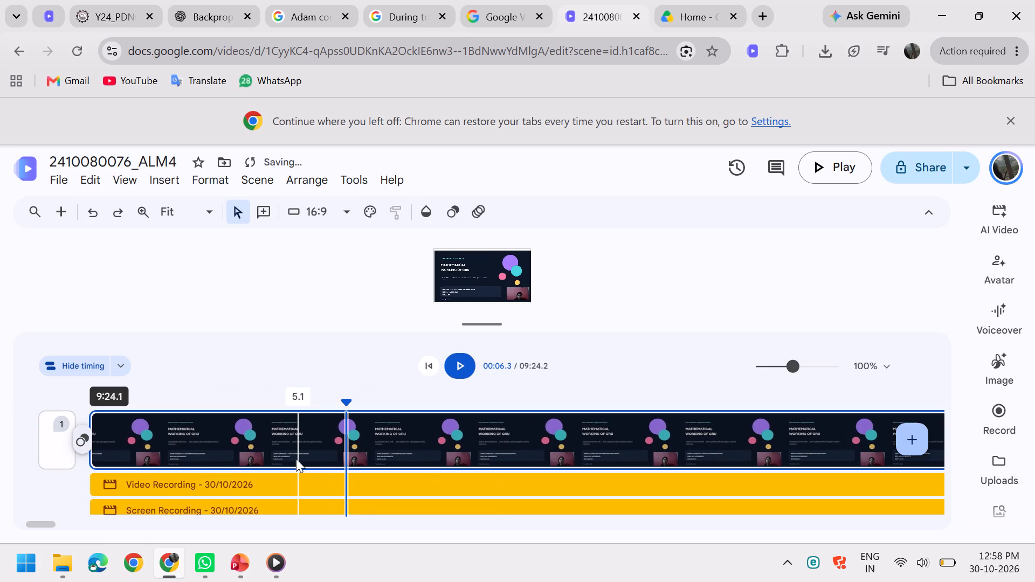
Play the video from the beginning to about 14 seconds to check the trimmed opening of the title slide scene.
{"action": "left_click_drag", "start_coordinate": [346, 400], "coordinate": [253, 399]}
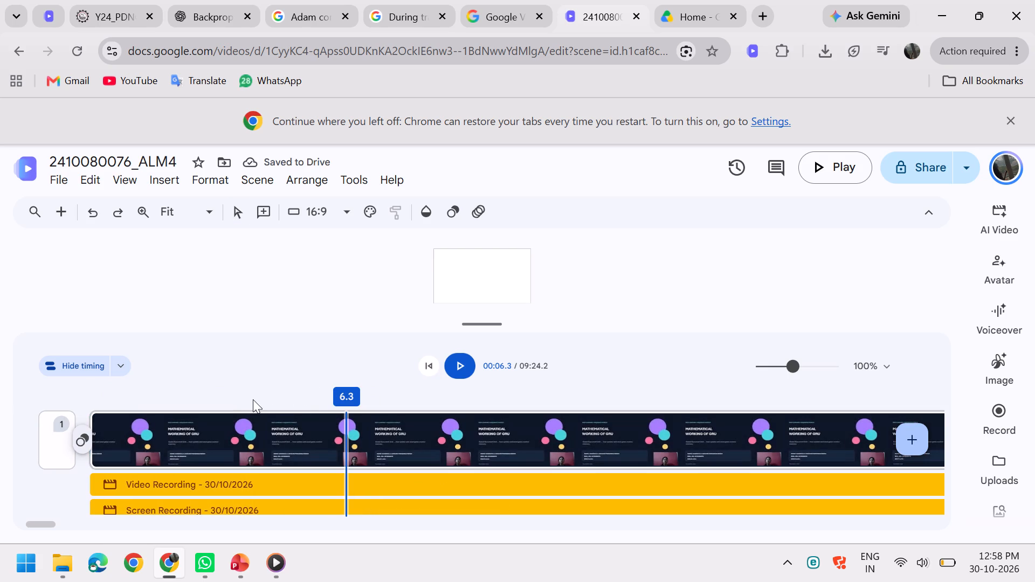
{"action": "left_click_drag", "start_coordinate": [253, 399], "coordinate": [225, 399]}
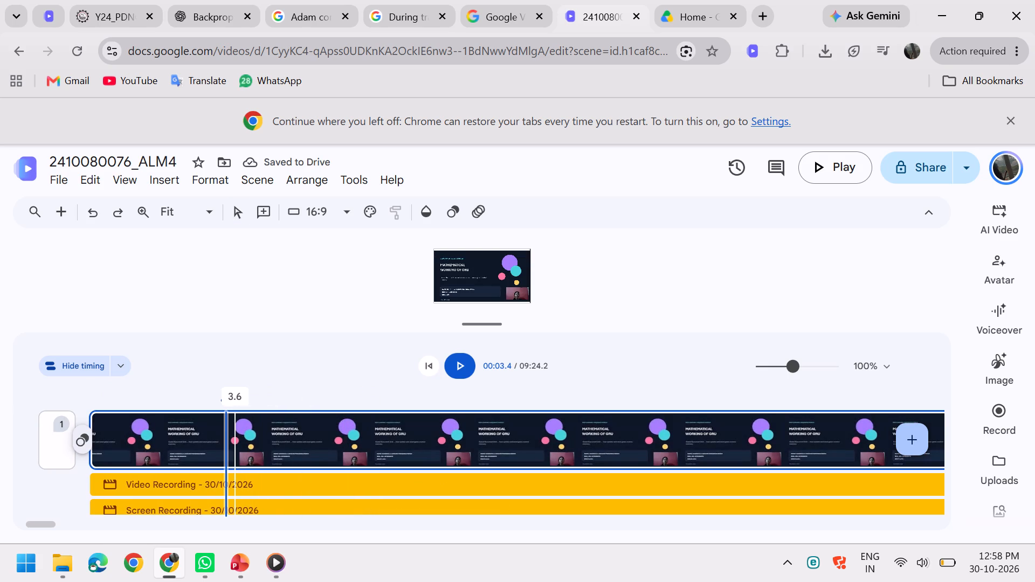
{"action": "left_click_drag", "start_coordinate": [229, 402], "coordinate": [65, 399]}
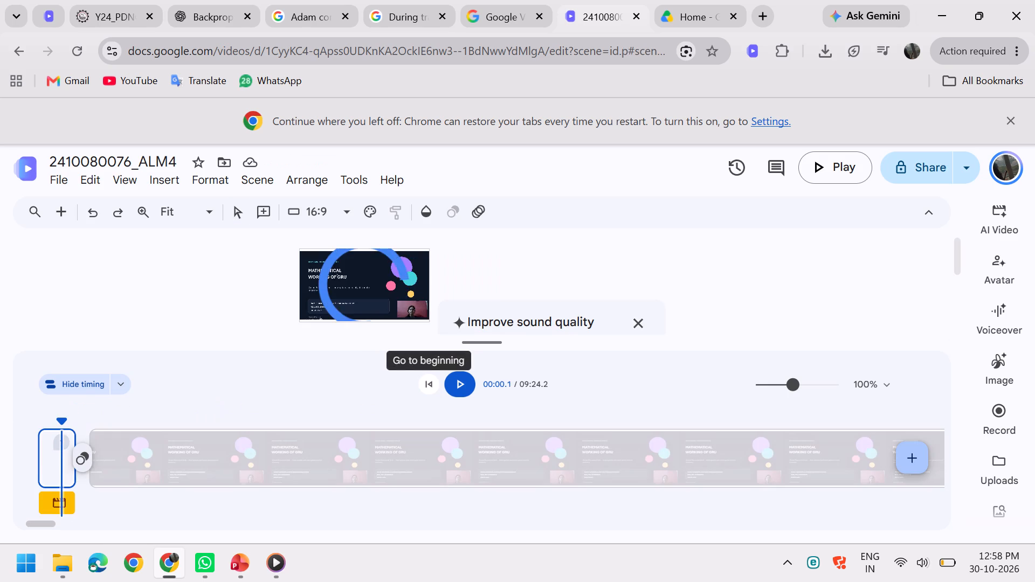
{"action": "left_click", "coordinate": [464, 379]}
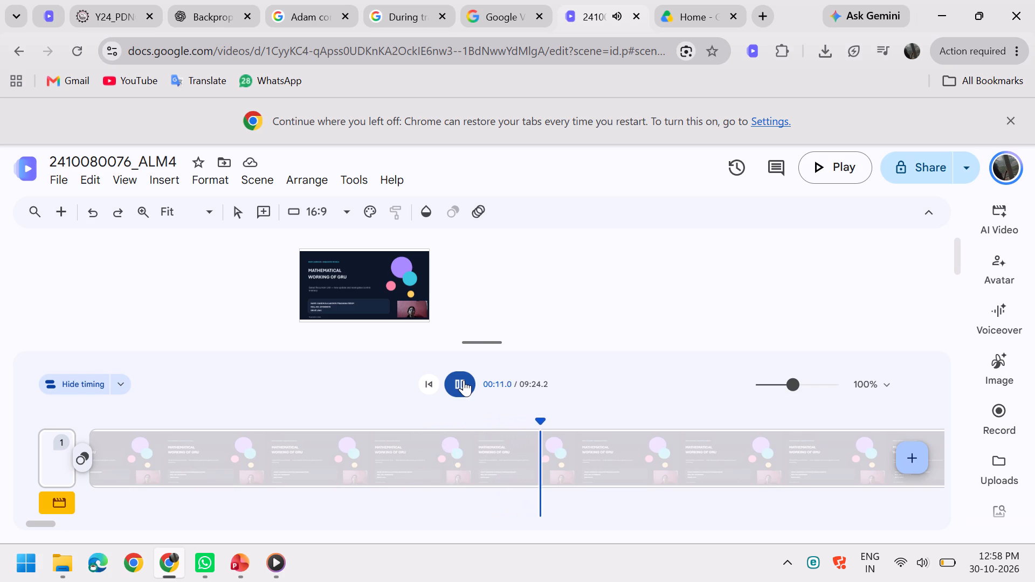
{"action": "left_click", "coordinate": [543, 451]}
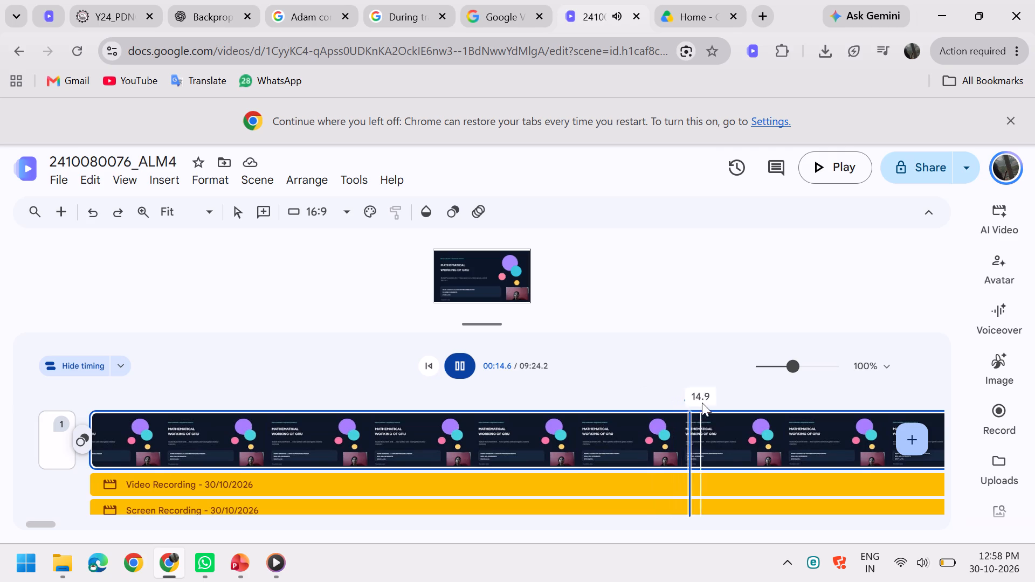
Move to the end of the timeline and play the closing summary and references slides to check how the video ends.
{"action": "left_click_drag", "start_coordinate": [702, 403], "coordinate": [1034, 383]}
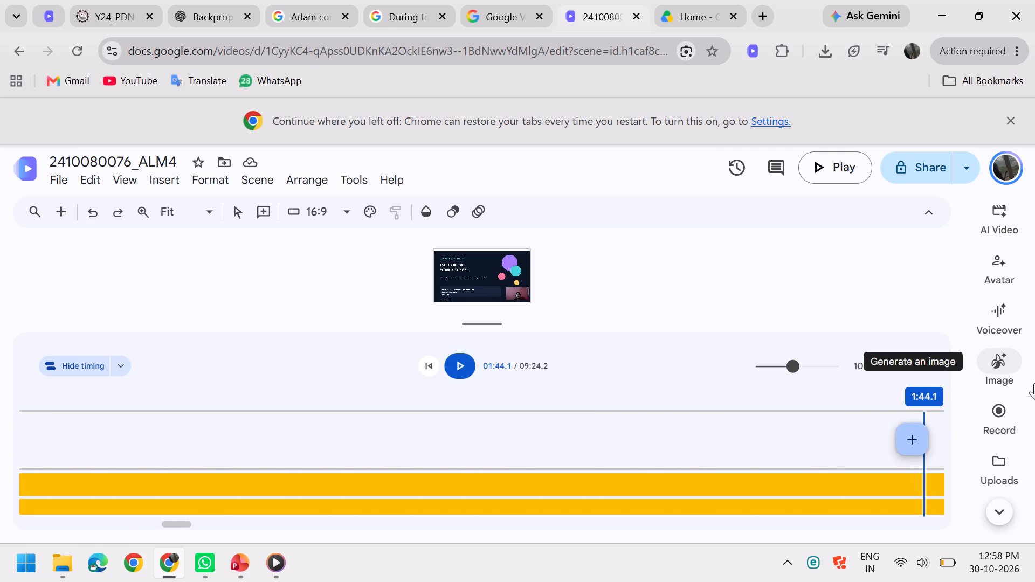
{"action": "left_click_drag", "start_coordinate": [1034, 383], "coordinate": [1034, 372]}
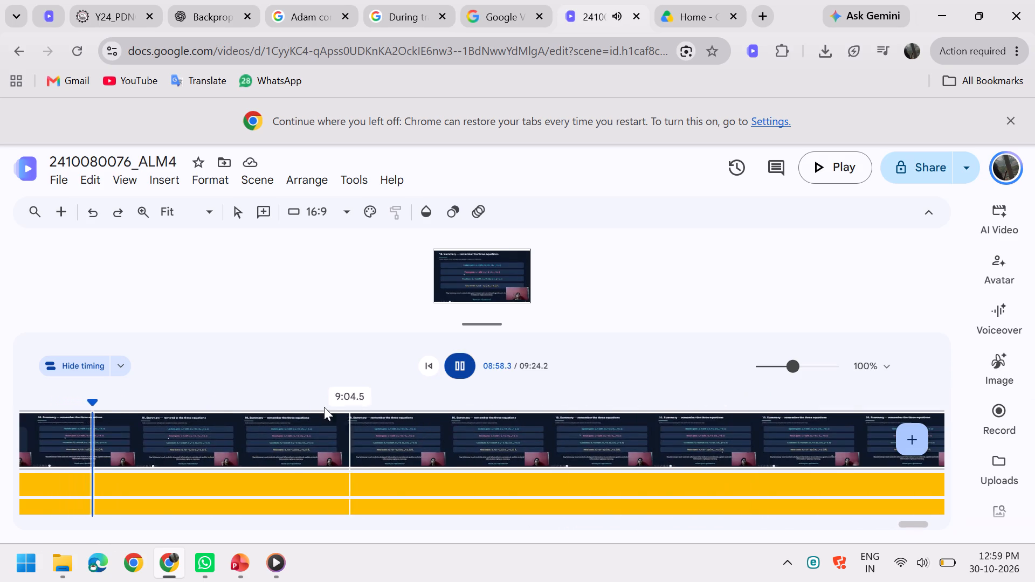
{"action": "left_click_drag", "start_coordinate": [155, 403], "coordinate": [263, 408]}
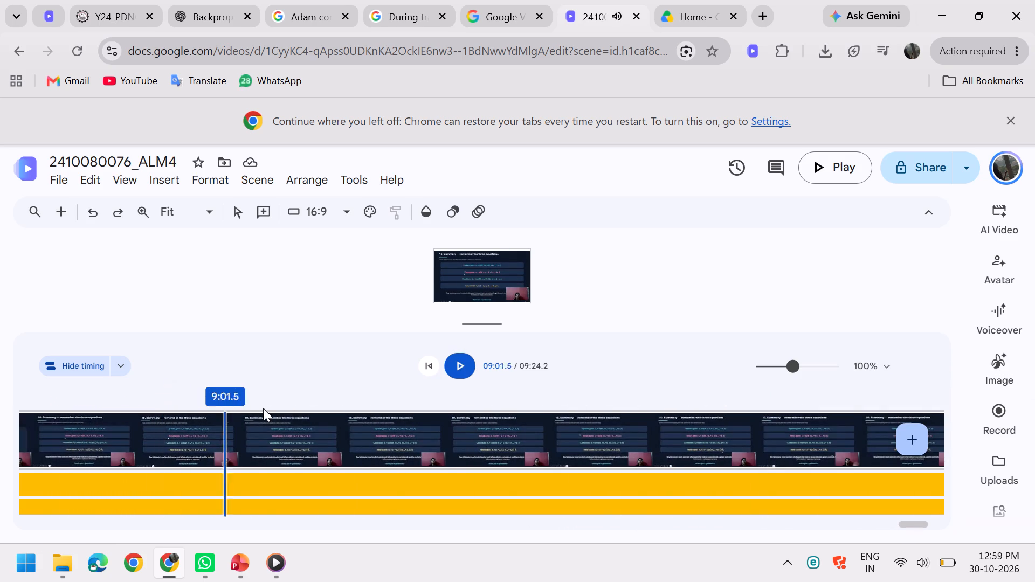
{"action": "left_click_drag", "start_coordinate": [263, 408], "coordinate": [877, 386]}
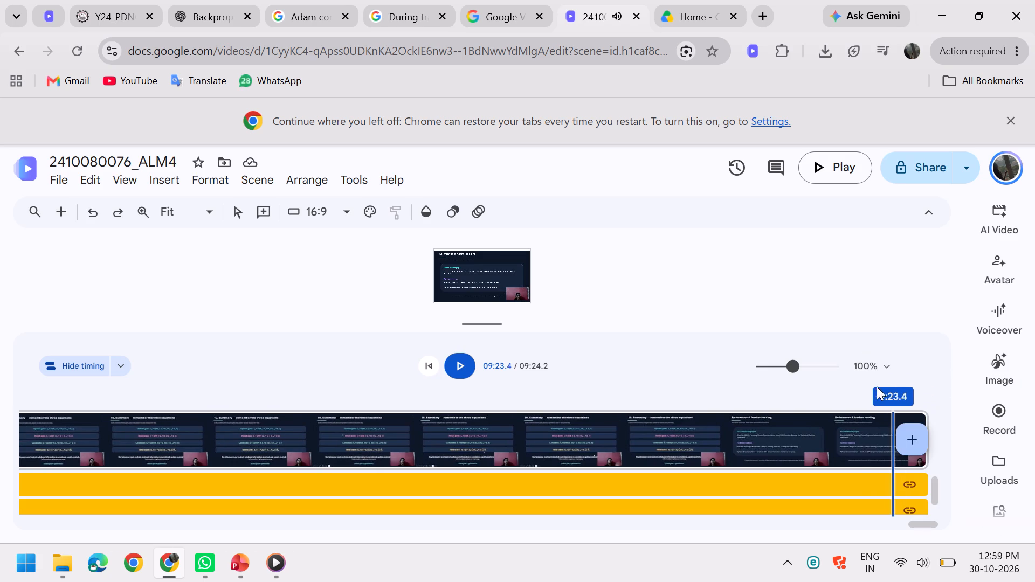
{"action": "left_click_drag", "start_coordinate": [877, 386], "coordinate": [877, 390]}
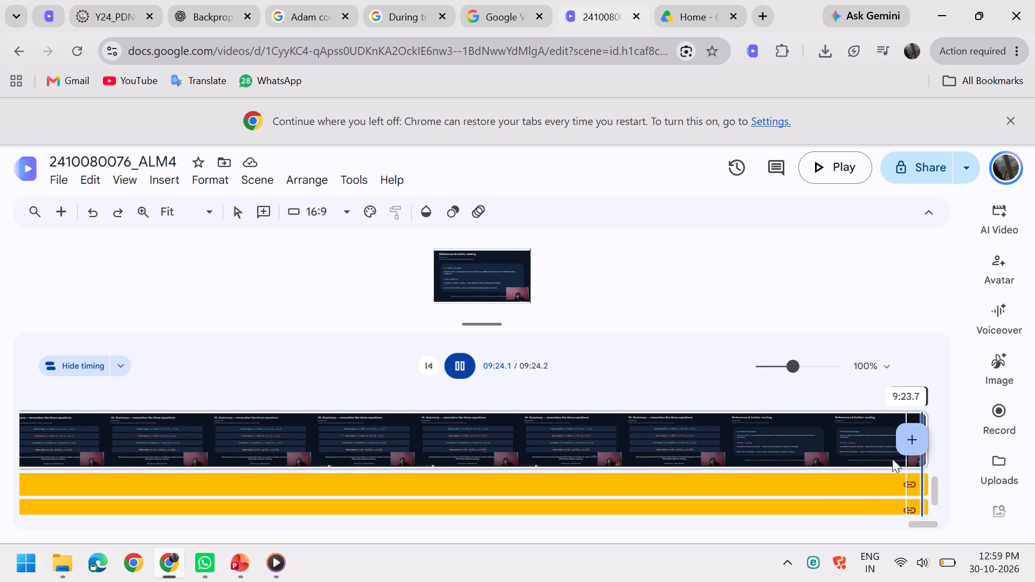
{"action": "left_click", "coordinate": [837, 454]}
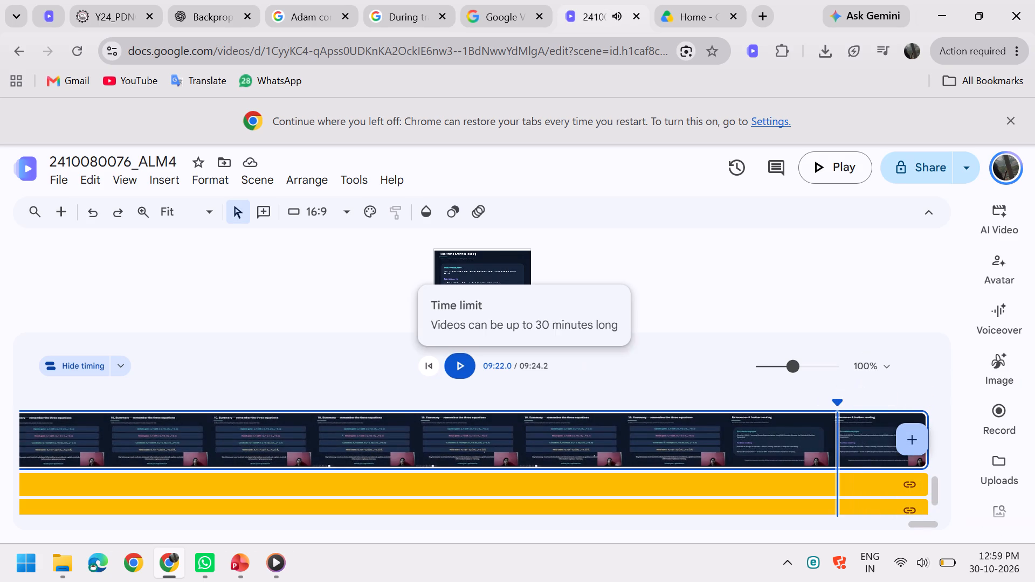
{"action": "left_click", "coordinate": [474, 364]}
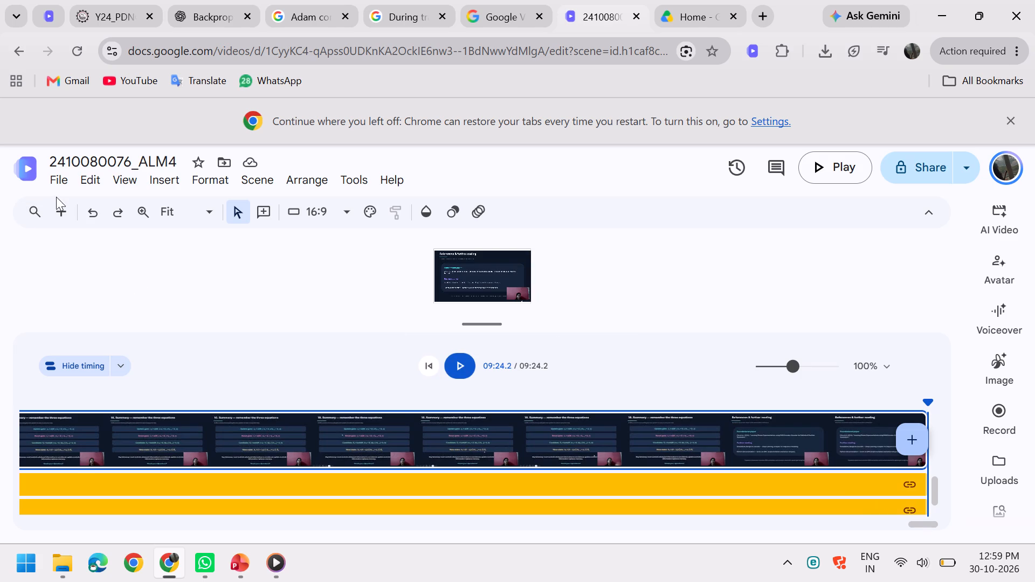
{"action": "left_click", "coordinate": [70, 181]}
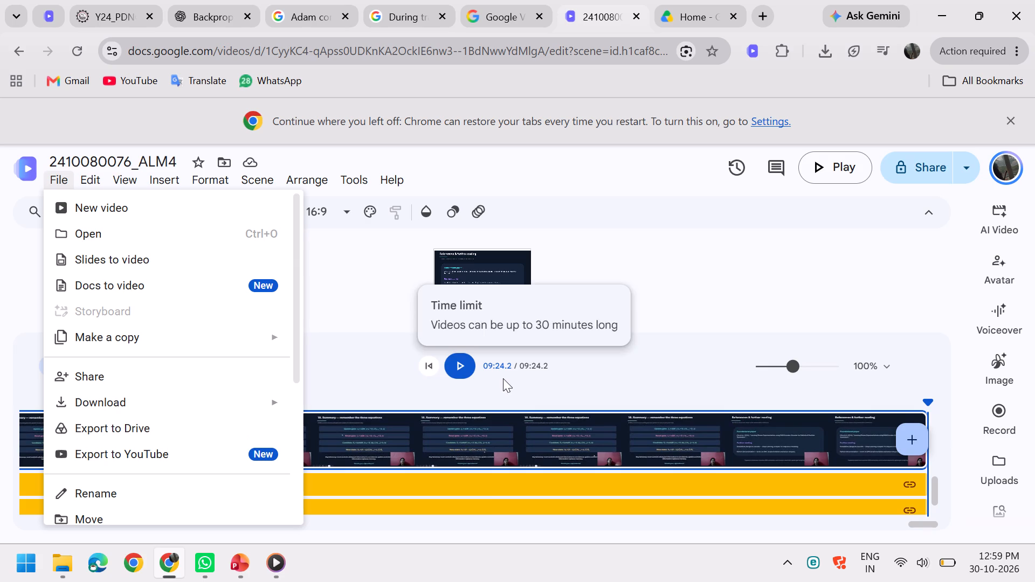
{"action": "left_click", "coordinate": [490, 430]}
{"action": "left_click", "coordinate": [456, 376]}
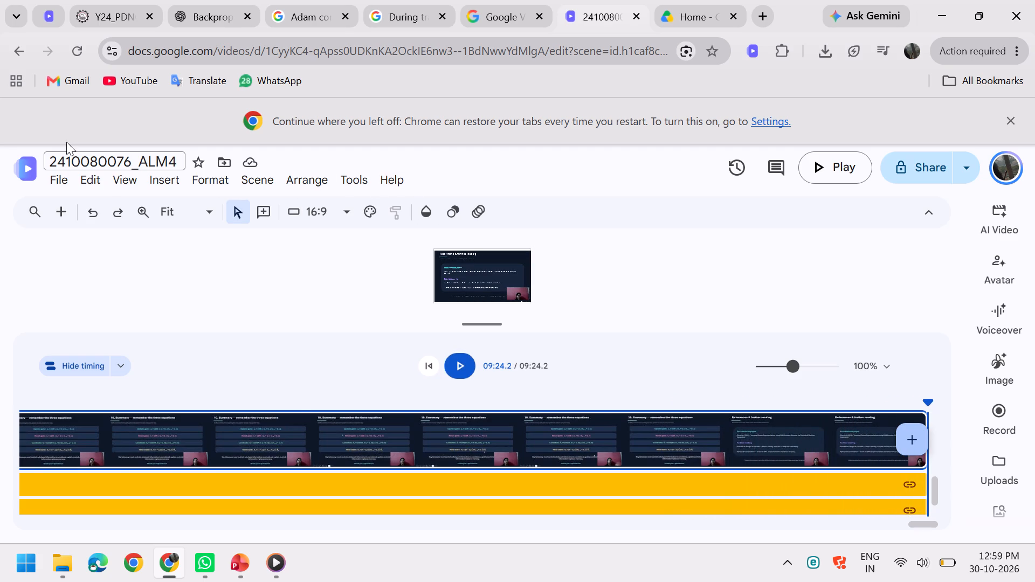
{"action": "left_click", "coordinate": [61, 177]}
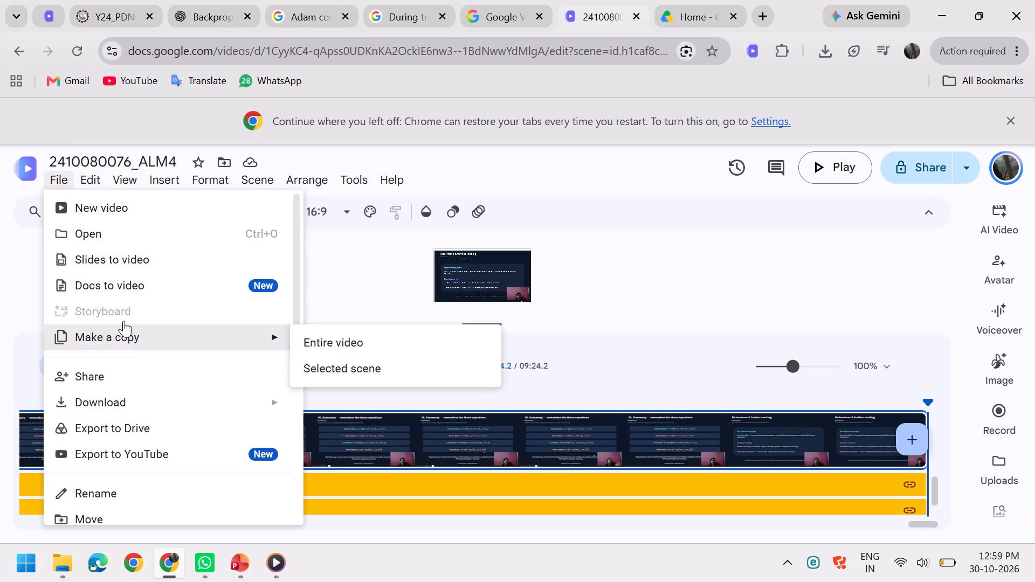
{"action": "left_click", "coordinate": [143, 435]}
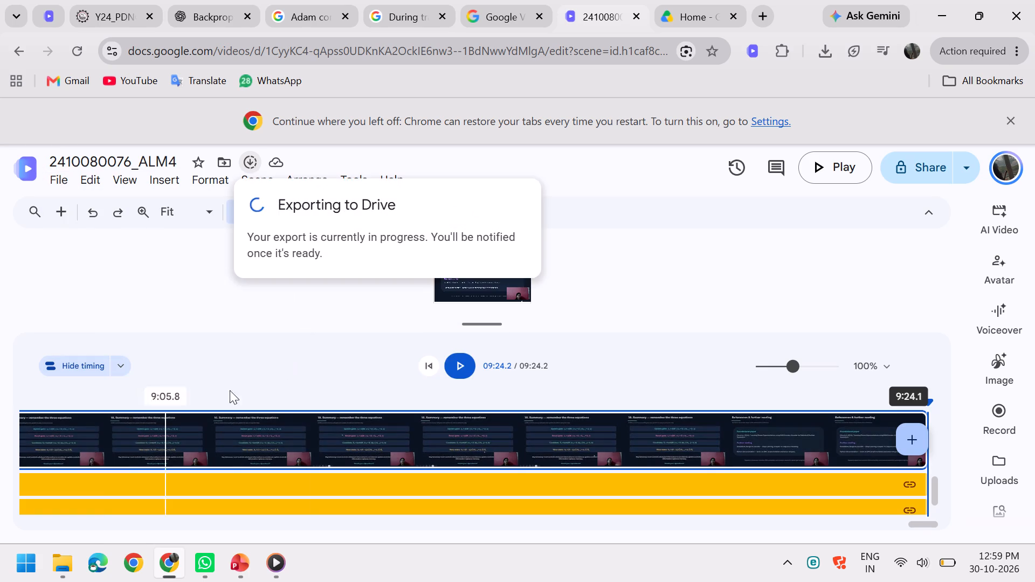
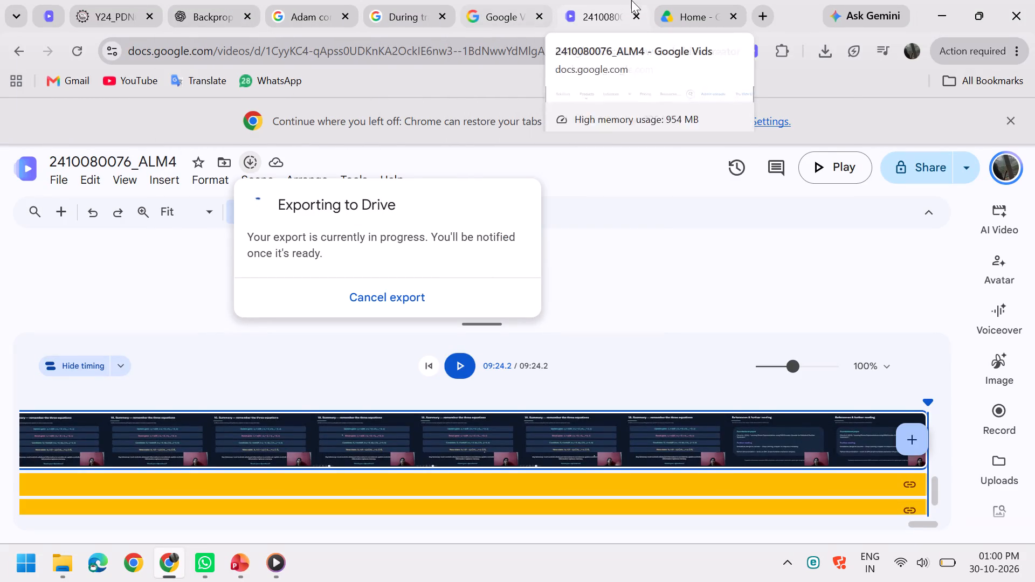
{"action": "left_click", "coordinate": [702, 4]}
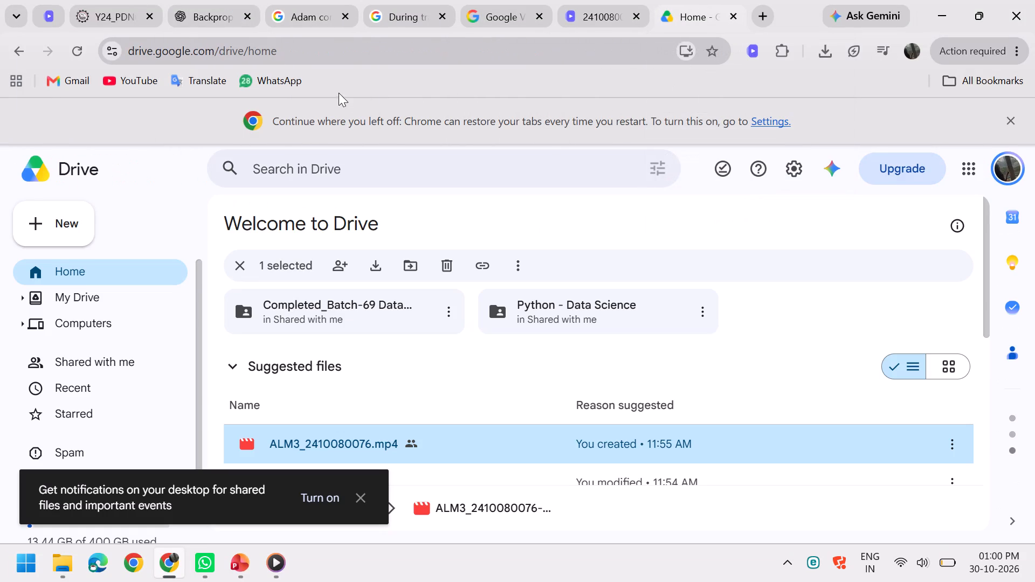
{"action": "left_click", "coordinate": [75, 54]}
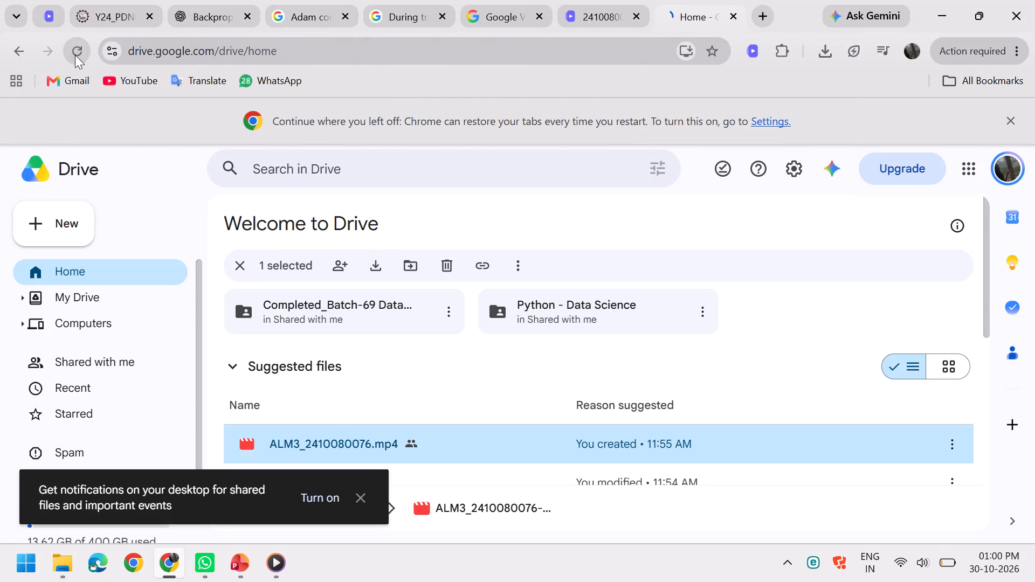
{"action": "scroll", "coordinate": [564, 431], "scroll_direction": "up", "scroll_amount": 2}
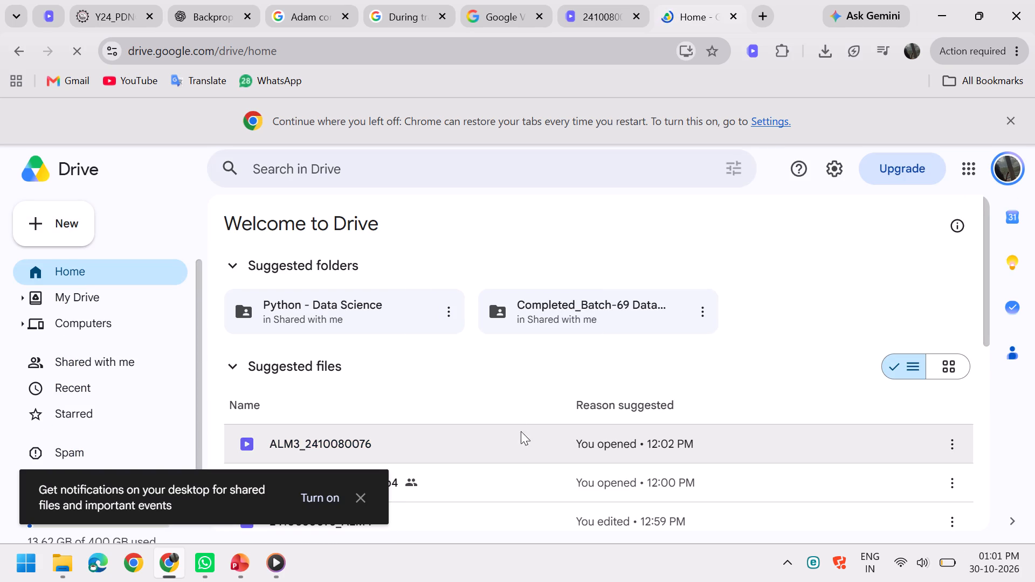
{"action": "scroll", "coordinate": [516, 406], "scroll_direction": "up", "scroll_amount": 2}
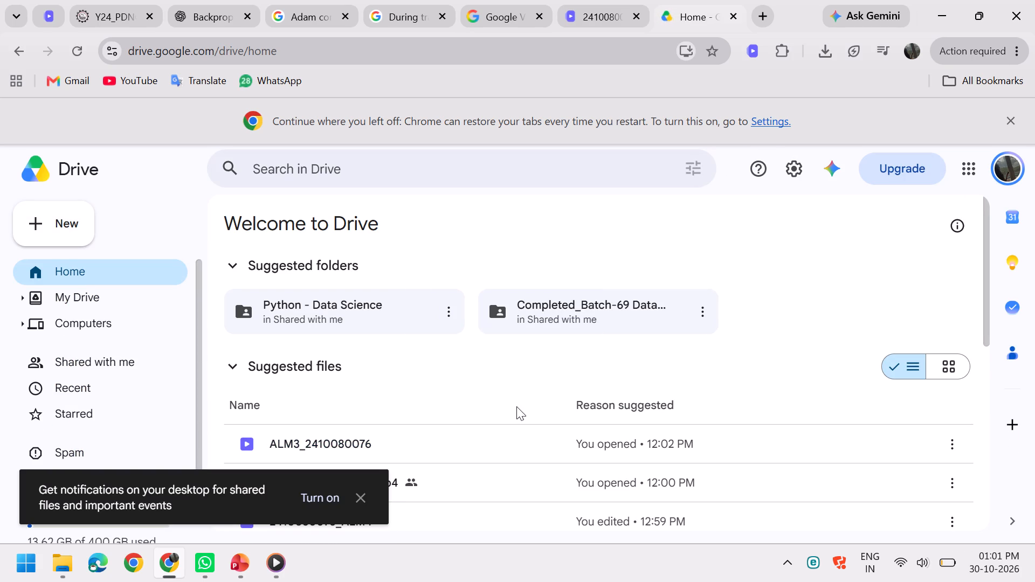
{"action": "scroll", "coordinate": [516, 406], "scroll_direction": "down", "scroll_amount": 1}
{"action": "scroll", "coordinate": [516, 406], "scroll_direction": "up", "scroll_amount": 2}
{"action": "left_click", "coordinate": [601, 1]}
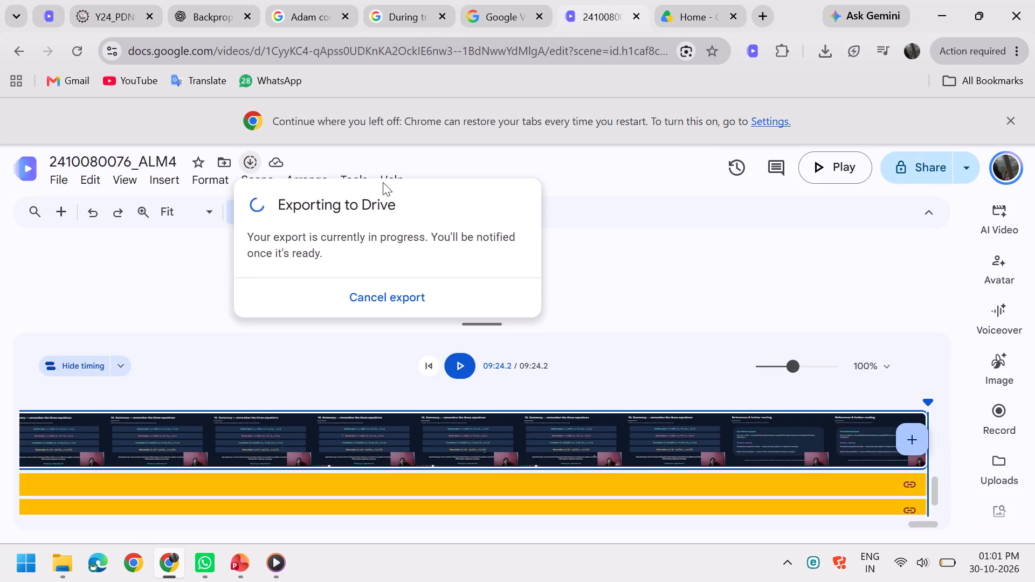
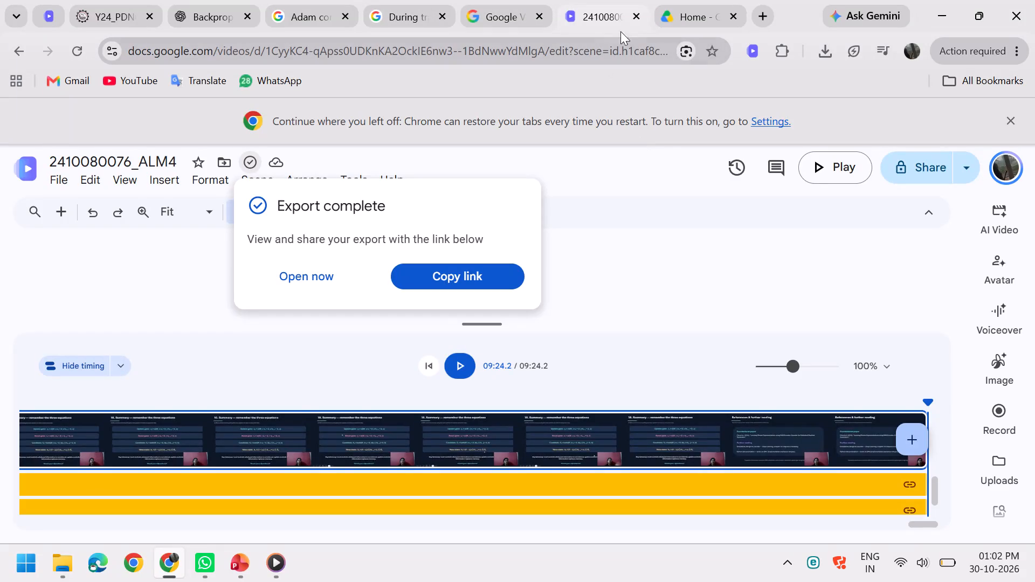
Refresh Google Drive and rename the exported ALM4 video, removing the date and time so its name ends in _ALM4.mp4.
{"action": "left_click", "coordinate": [663, 11]}
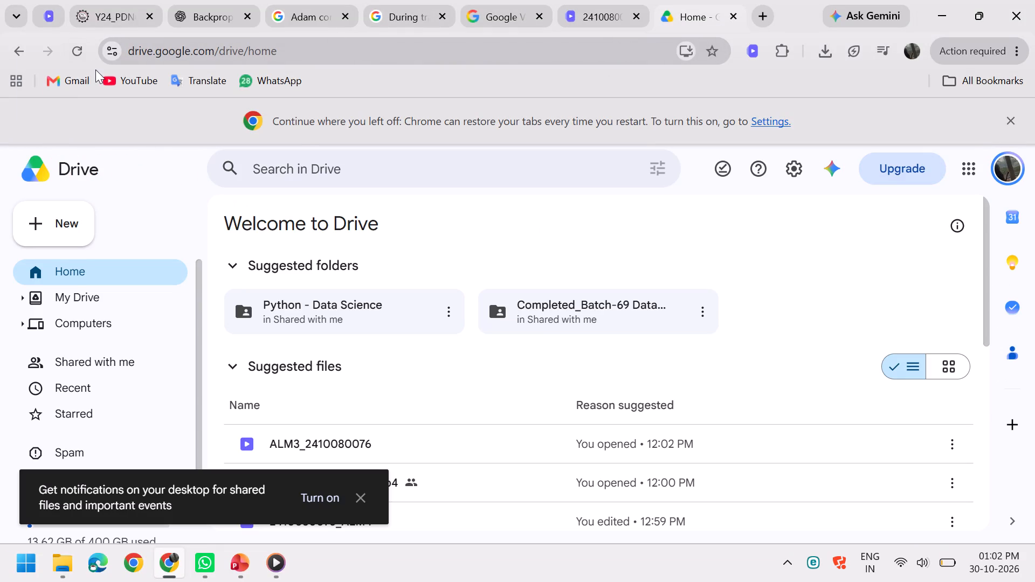
{"action": "left_click", "coordinate": [89, 56]}
{"action": "scroll", "coordinate": [410, 347], "scroll_direction": "down", "scroll_amount": 1}
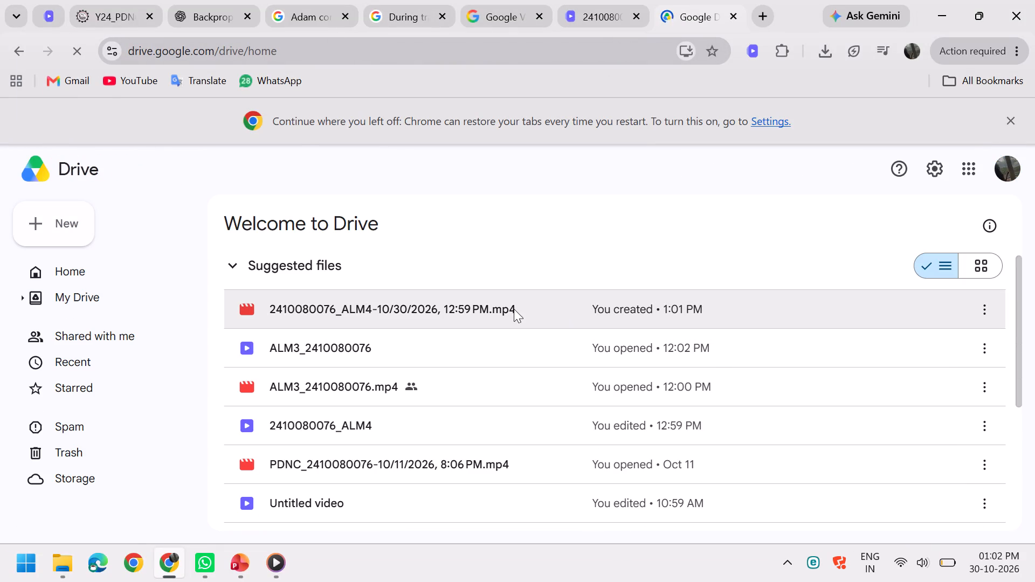
{"action": "right_click", "coordinate": [503, 311]}
{"action": "right_click", "coordinate": [503, 311]}
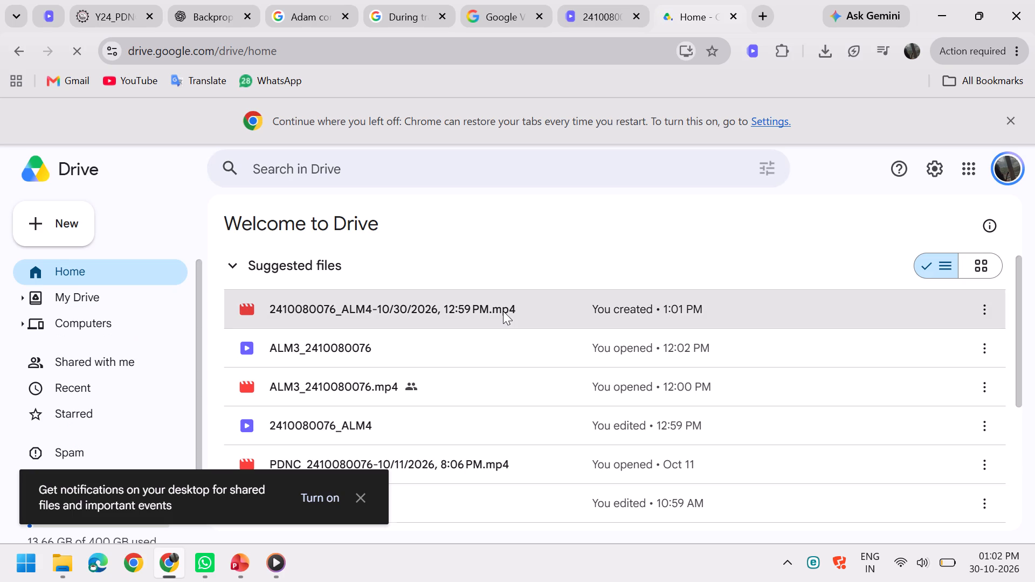
{"action": "right_click", "coordinate": [503, 311]}
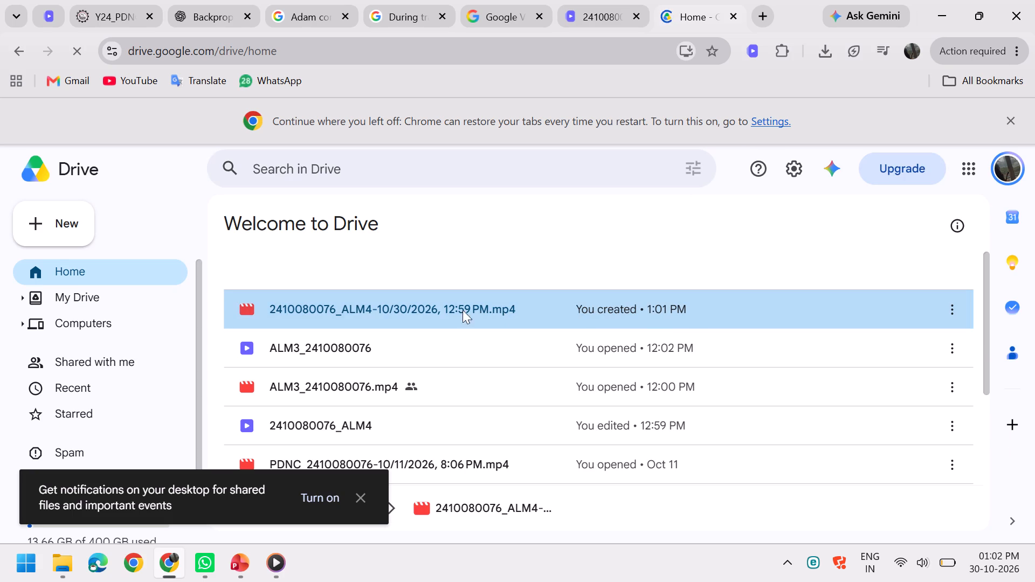
{"action": "right_click", "coordinate": [445, 307]}
{"action": "right_click", "coordinate": [445, 307]}
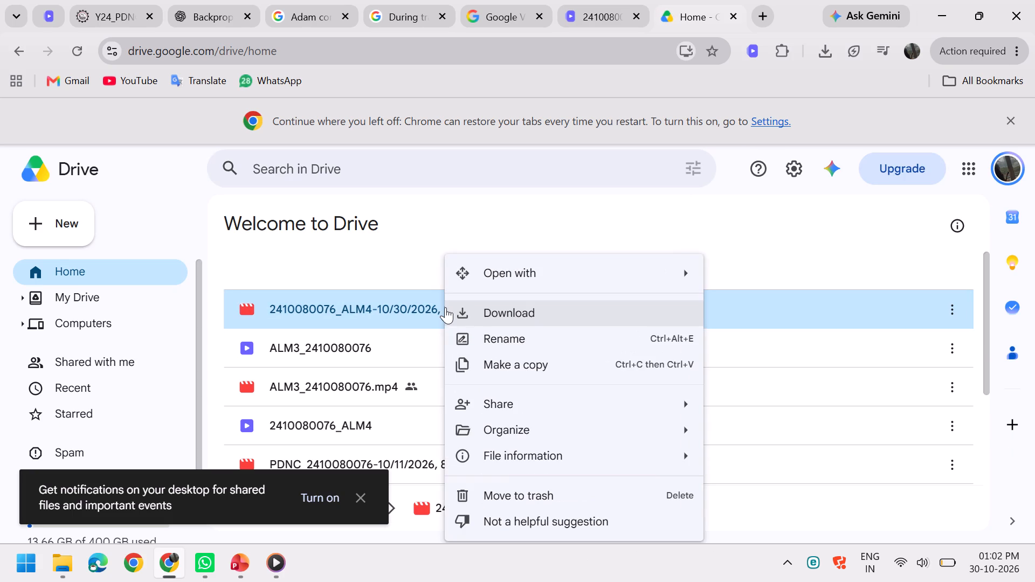
{"action": "left_click", "coordinate": [521, 338]}
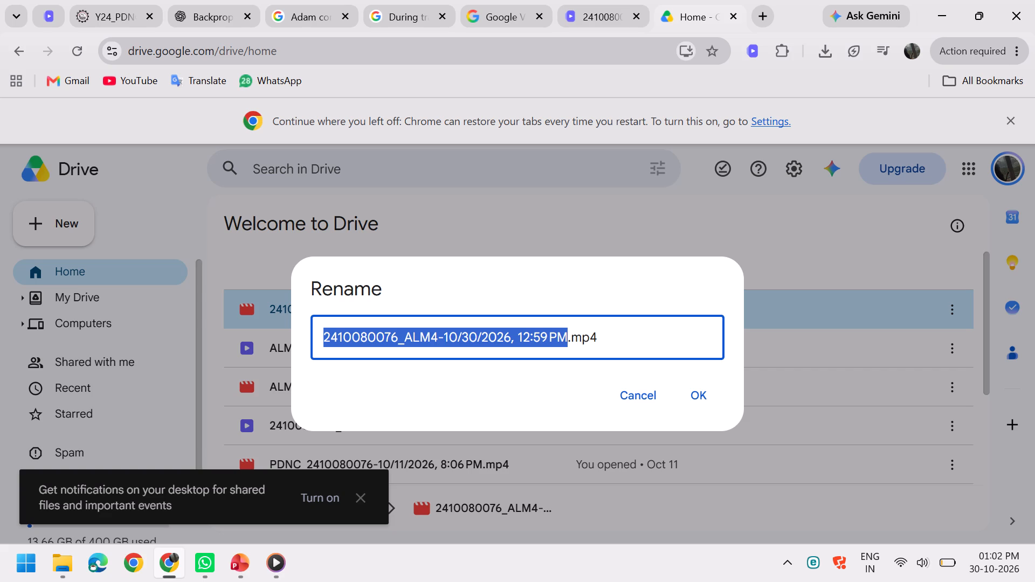
{"action": "left_click_drag", "start_coordinate": [565, 336], "coordinate": [472, 325]}
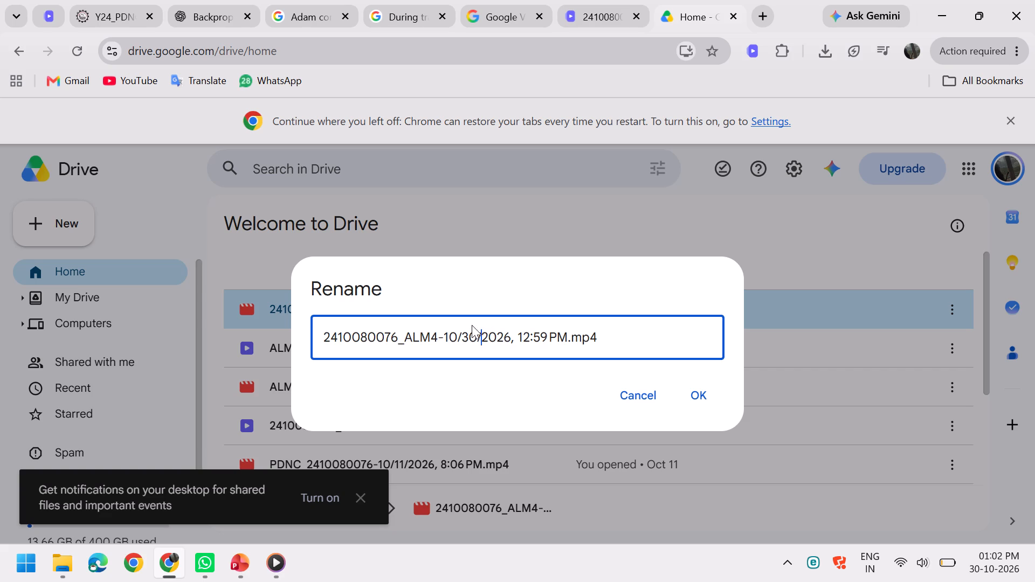
{"action": "left_click_drag", "start_coordinate": [472, 325], "coordinate": [451, 326]}
{"action": "left_click", "coordinate": [570, 340]}
{"action": "key", "text": "Left"}
{"action": "key", "text": "BackSpace"}
{"action": "key", "text": "BackSpace"}
{"action": "key", "text": "BackSpace"}
{"action": "key", "text": "BackSpace"}
{"action": "key", "text": "BackSpace"}
{"action": "key", "text": "BackSpace"}
{"action": "key", "text": "BackSpace"}
{"action": "key", "text": "BackSpace"}
{"action": "key", "text": "BackSpace"}
{"action": "key", "text": "BackSpace"}
{"action": "key", "text": "BackSpace"}
{"action": "key", "text": "BackSpace"}
{"action": "key", "text": "BackSpace"}
{"action": "key", "text": "BackSpace"}
{"action": "key", "text": "BackSpace"}
{"action": "key", "text": "BackSpace"}
{"action": "key", "text": "BackSpace"}
{"action": "key", "text": "BackSpace"}
{"action": "key", "text": "BackSpace"}
{"action": "key", "text": "BackSpace"}
{"action": "key", "text": "BackSpace"}
{"action": "key", "text": "Return"}
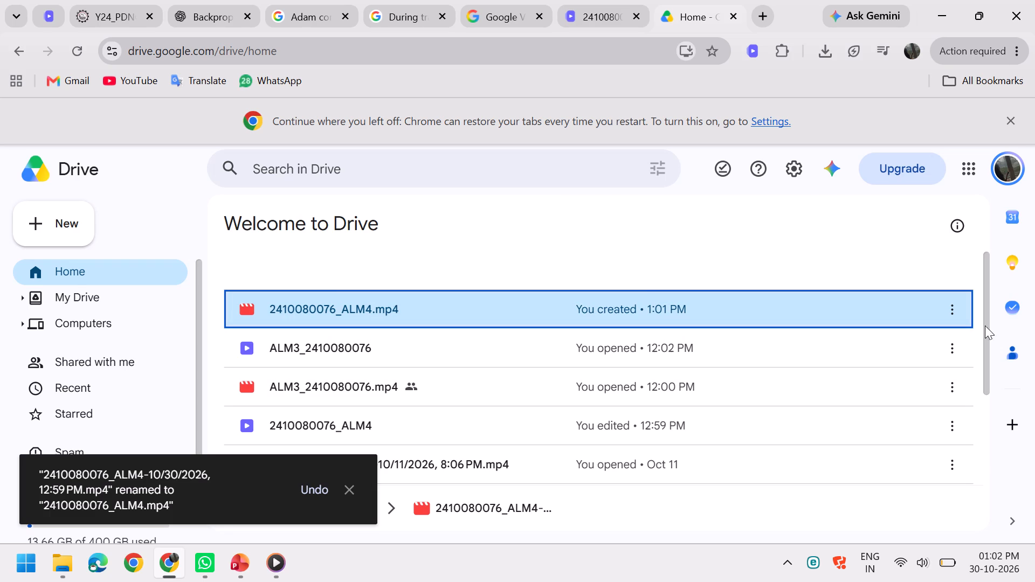
Share the renamed ALM4 video with anyone with the link as viewer, and copy its link.
{"action": "left_click", "coordinate": [958, 314]}
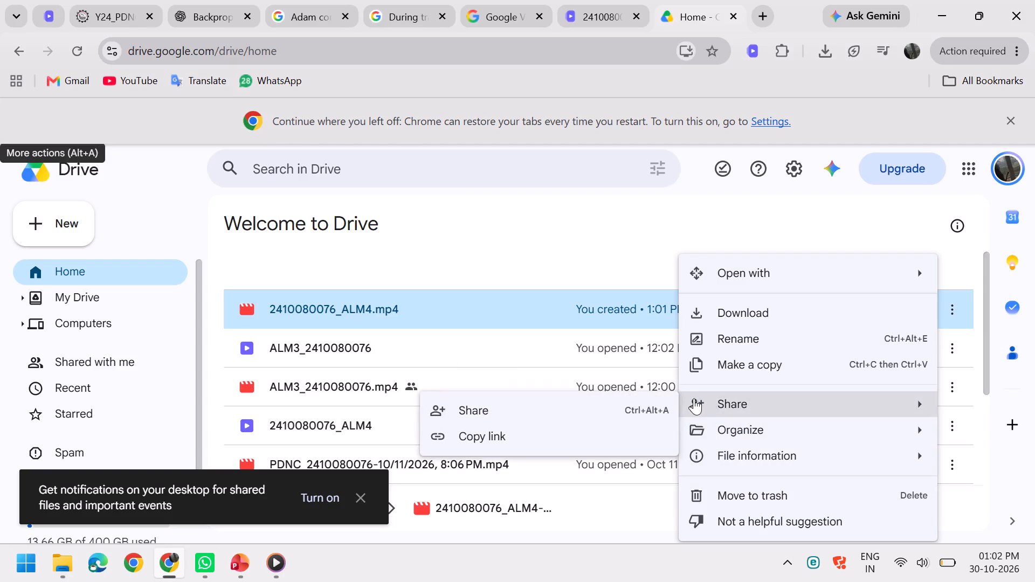
{"action": "left_click", "coordinate": [628, 401]}
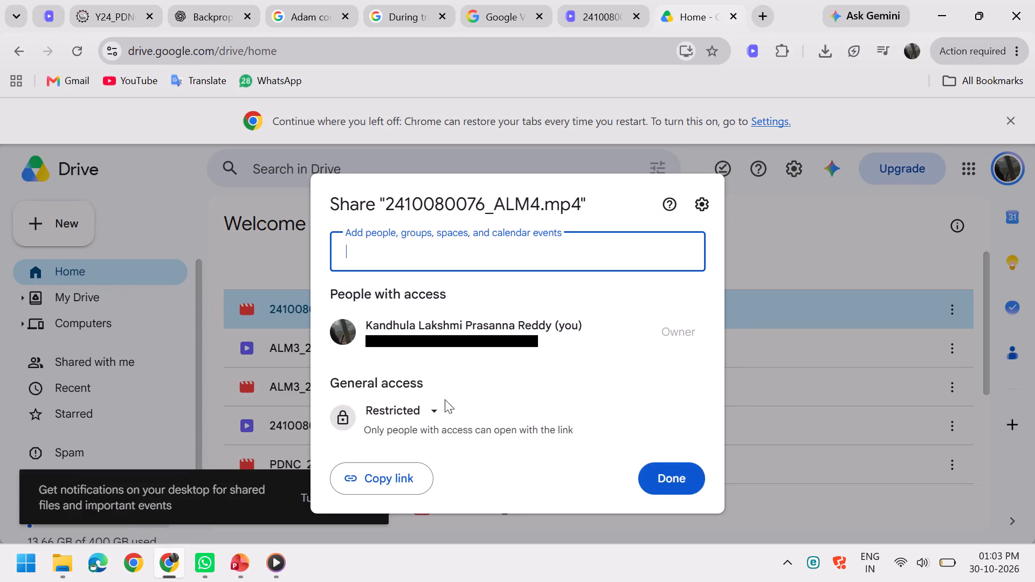
{"action": "left_click", "coordinate": [423, 412]}
{"action": "left_click", "coordinate": [439, 475]}
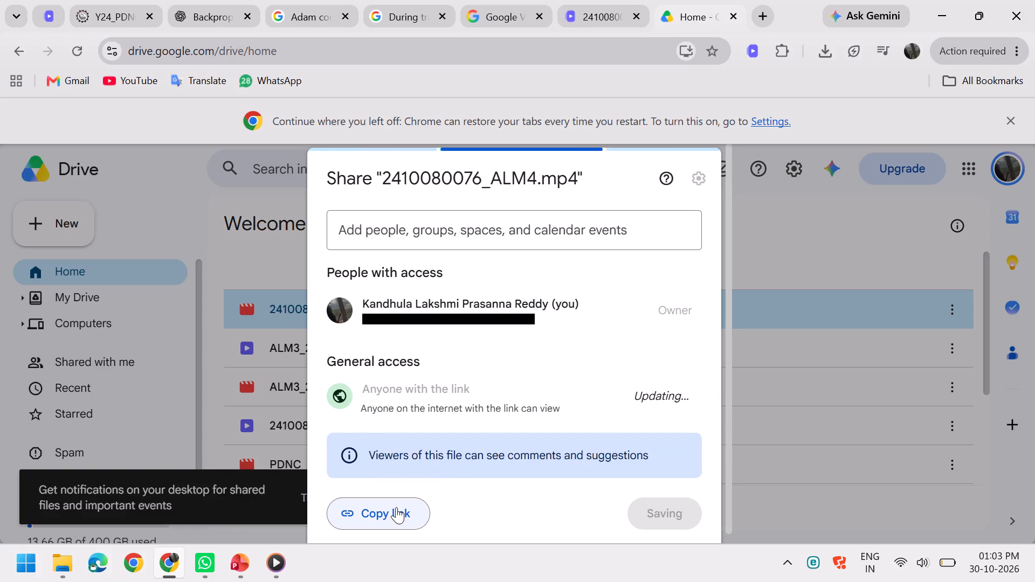
{"action": "left_click", "coordinate": [396, 507]}
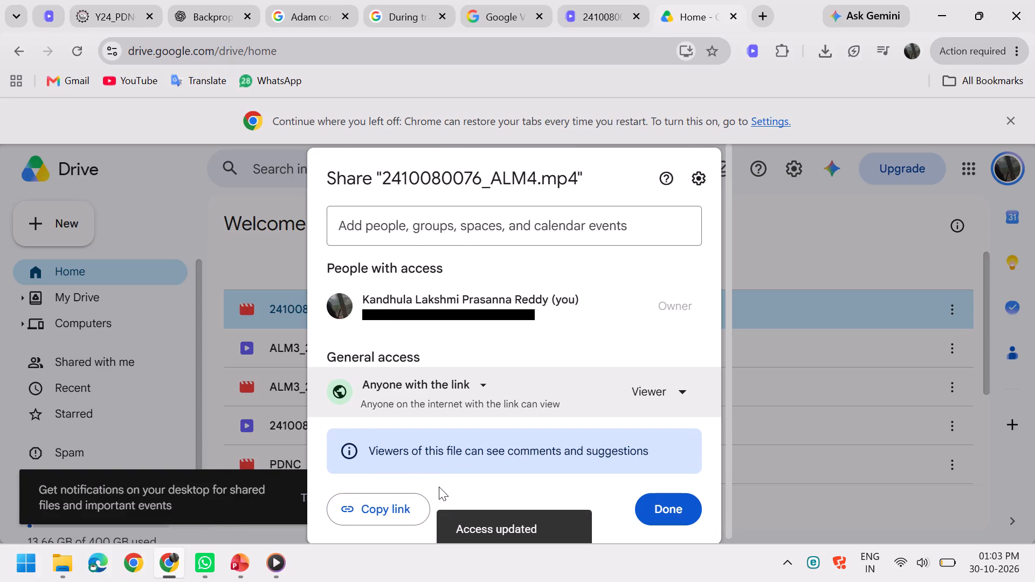
{"action": "left_click", "coordinate": [660, 510]}
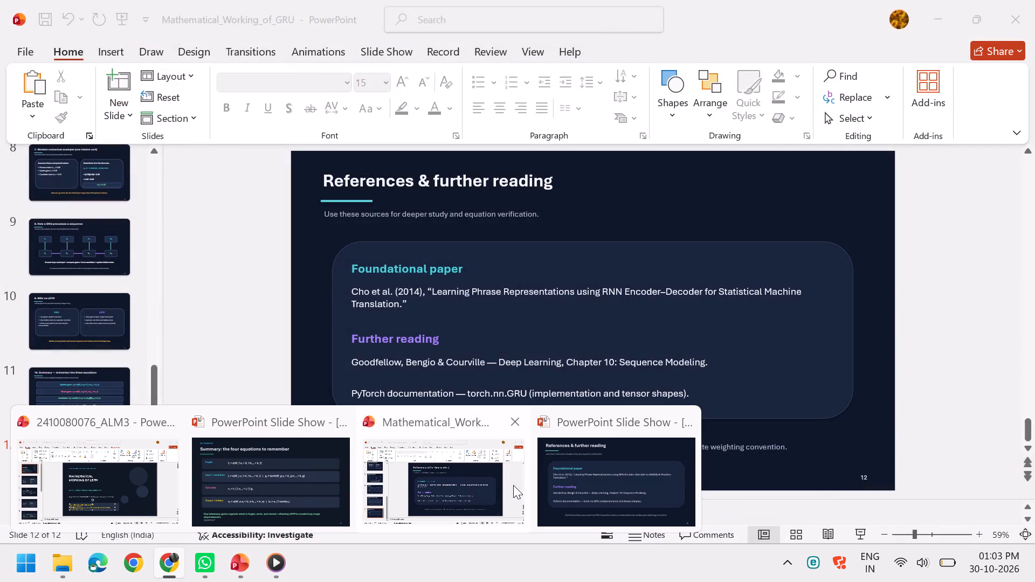
Switch to PowerPoint and end the running slide show of the Mathematical_Working_of_GRU presentation.
{"action": "left_click", "coordinate": [556, 487]}
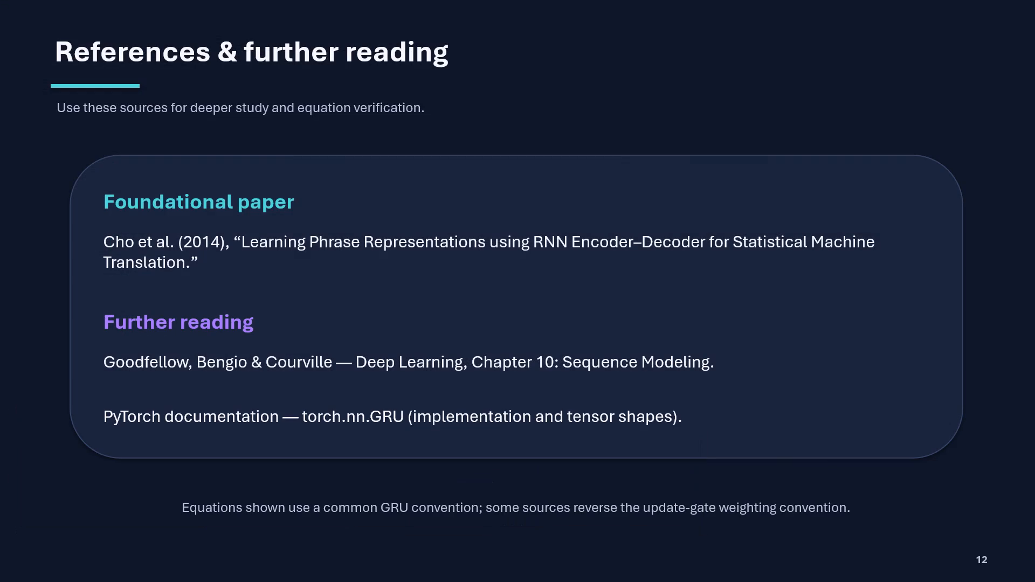
{"action": "left_click", "coordinate": [342, 329]}
{"action": "key", "text": "Escape"}
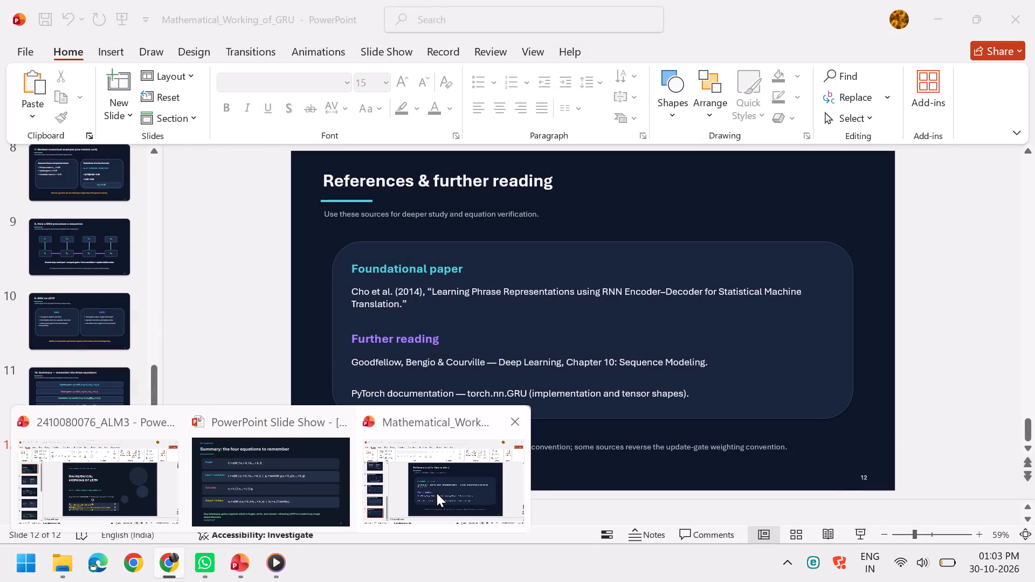
Paste the copied video link after "DRIVE LINK:" on the title slide of the Mathematical_Working_of_GRU presentation.
{"action": "left_click", "coordinate": [437, 493]}
{"action": "scroll", "coordinate": [112, 323], "scroll_direction": "up", "scroll_amount": 3}
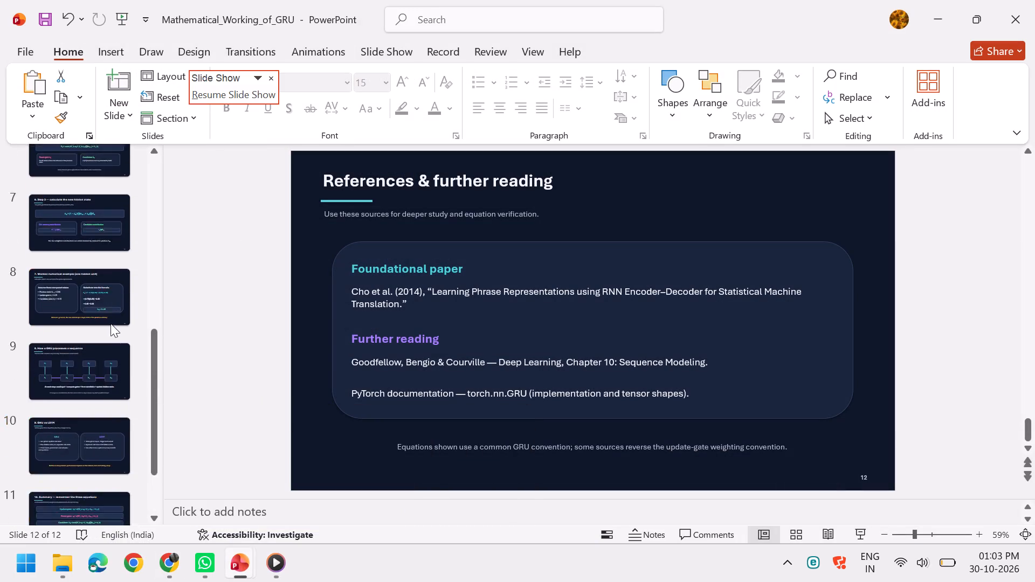
{"action": "scroll", "coordinate": [111, 323], "scroll_direction": "up", "scroll_amount": 10}
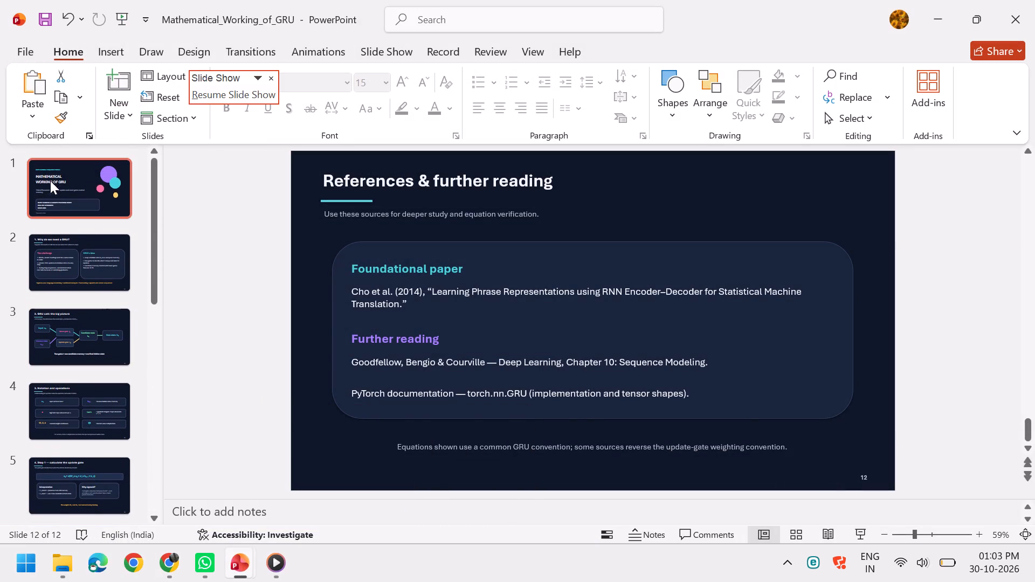
{"action": "left_click", "coordinate": [51, 217]}
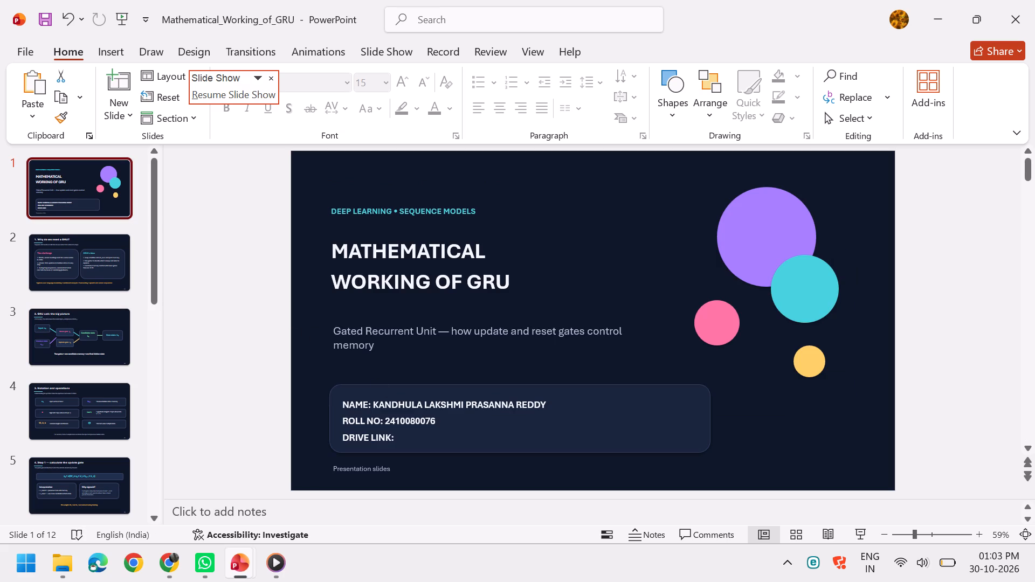
{"action": "left_click", "coordinate": [406, 439]}
{"action": "key", "text": "ctrl+v"}
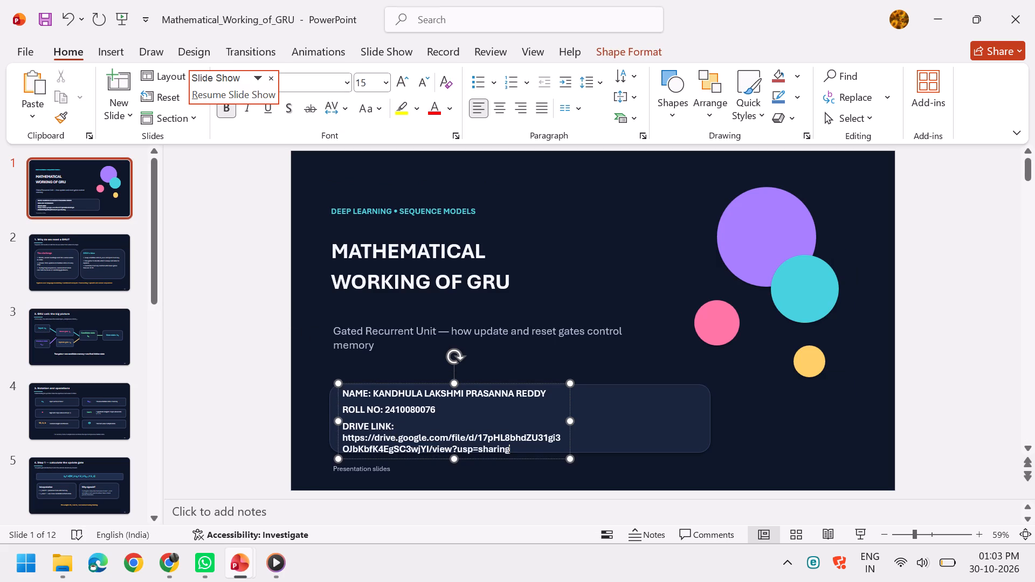
Widen the text box with the name, roll number and Drive link until the link fits on a single line.
{"action": "left_click_drag", "start_coordinate": [571, 422], "coordinate": [715, 418]}
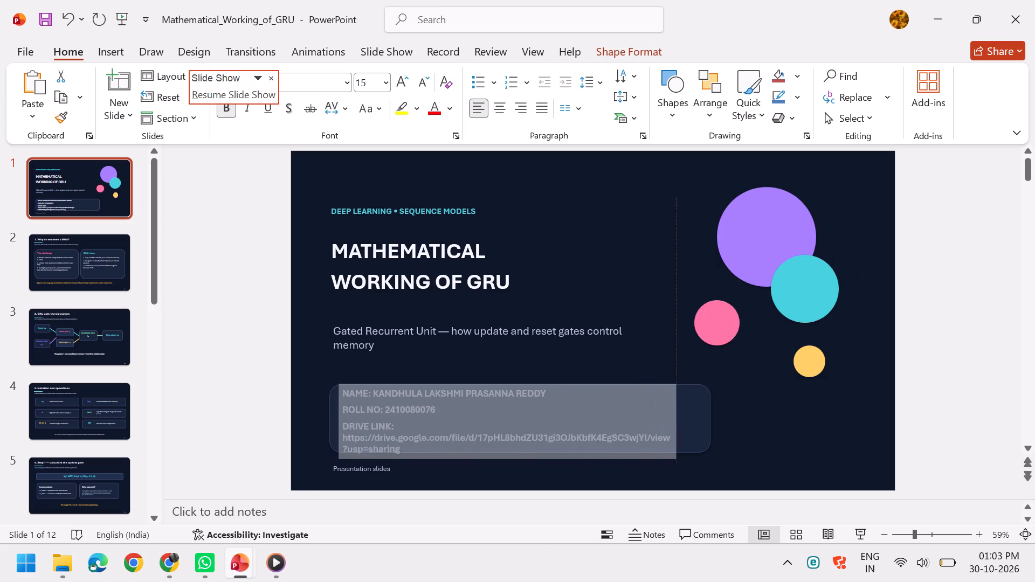
{"action": "left_click_drag", "start_coordinate": [715, 418], "coordinate": [729, 418]}
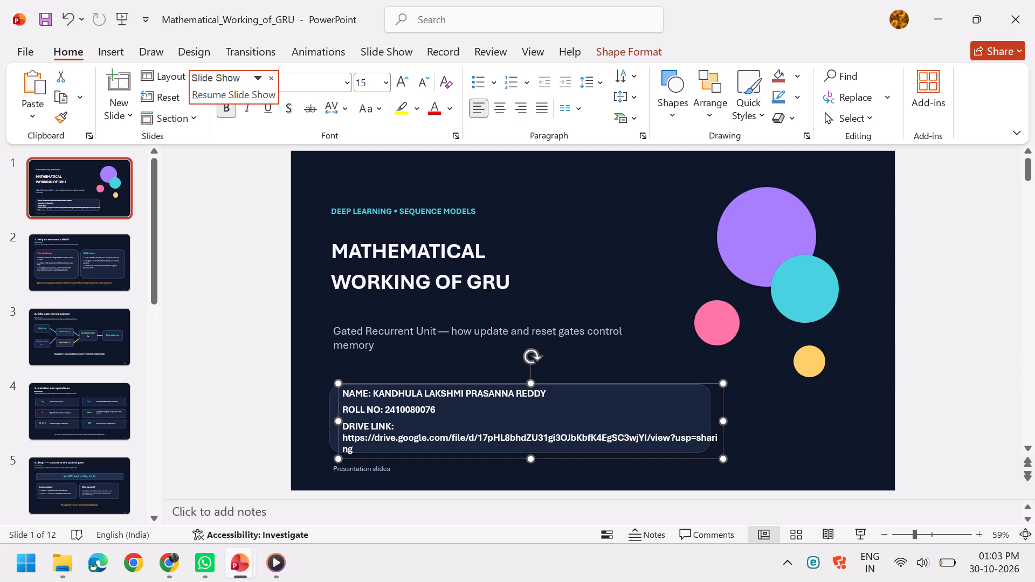
{"action": "left_click", "coordinate": [689, 403]}
{"action": "left_click", "coordinate": [699, 401]}
{"action": "left_click", "coordinate": [760, 402]}
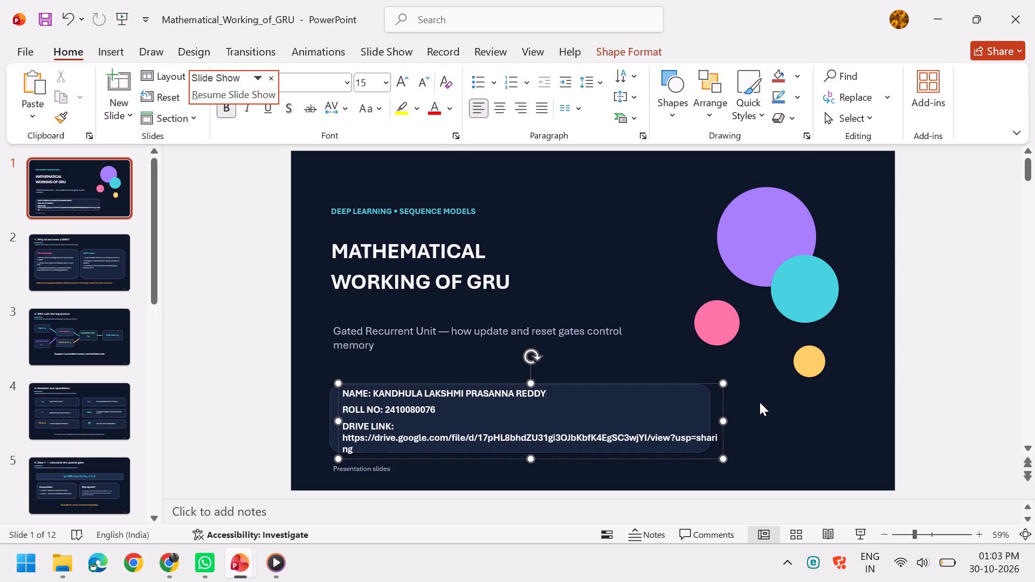
{"action": "left_click", "coordinate": [705, 405]}
{"action": "left_click_drag", "start_coordinate": [722, 420], "coordinate": [742, 421]}
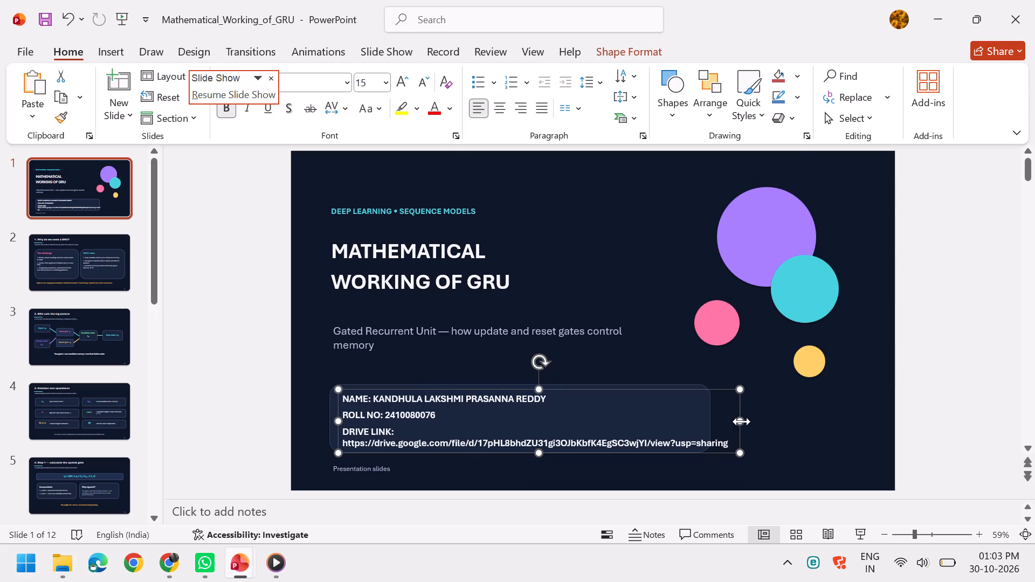
{"action": "left_click", "coordinate": [707, 369]}
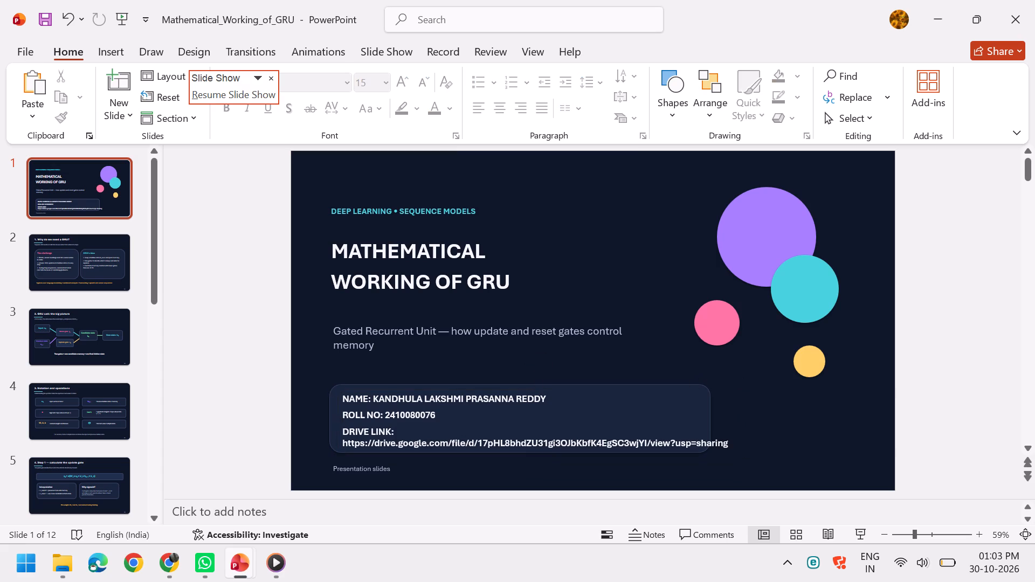
Widen the rounded rectangle behind the title slide's details so it extends past the end of the Drive link.
{"action": "left_click", "coordinate": [327, 447]}
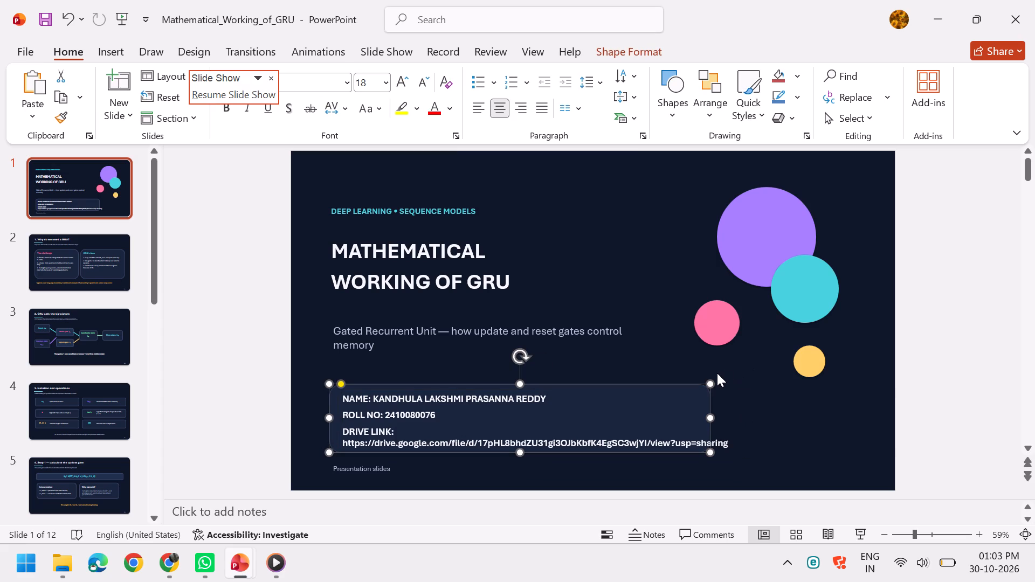
{"action": "left_click_drag", "start_coordinate": [709, 415], "coordinate": [744, 416]}
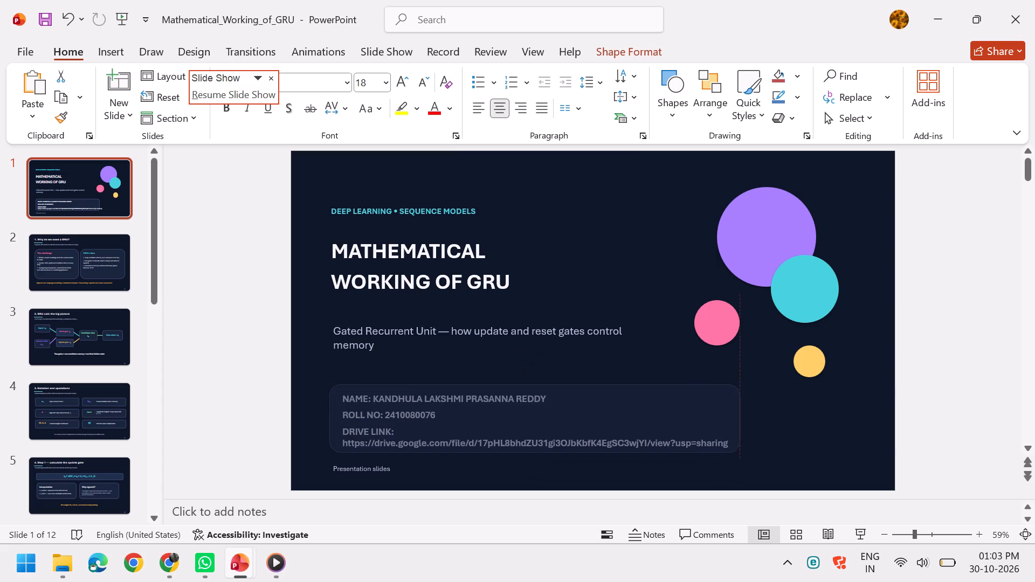
{"action": "left_click_drag", "start_coordinate": [744, 416], "coordinate": [761, 416]}
{"action": "left_click", "coordinate": [593, 343]}
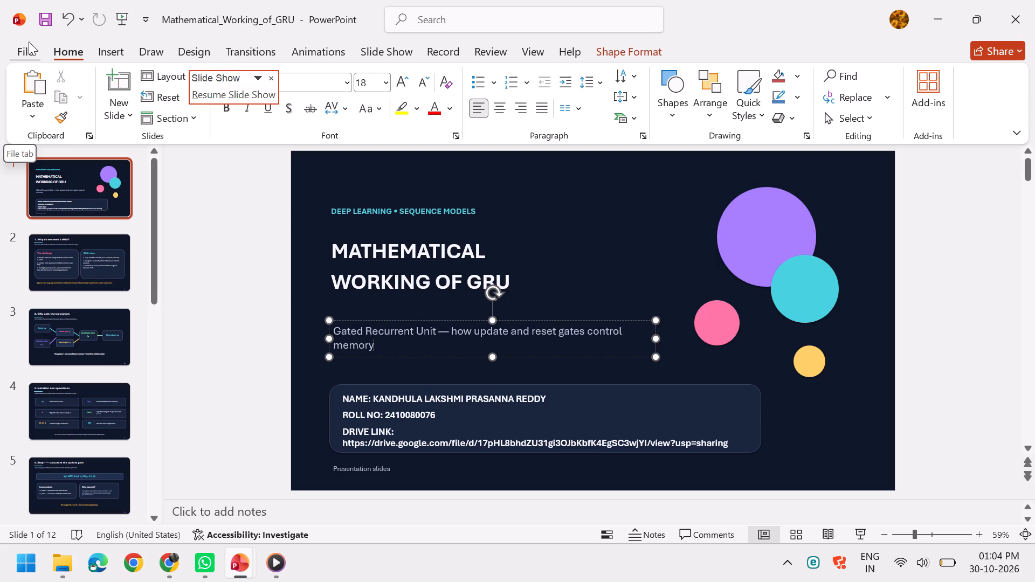
Save a PDF copy of the presentation in the Downloads folder, named with the roll number followed by _ALM4.
{"action": "left_click", "coordinate": [29, 41]}
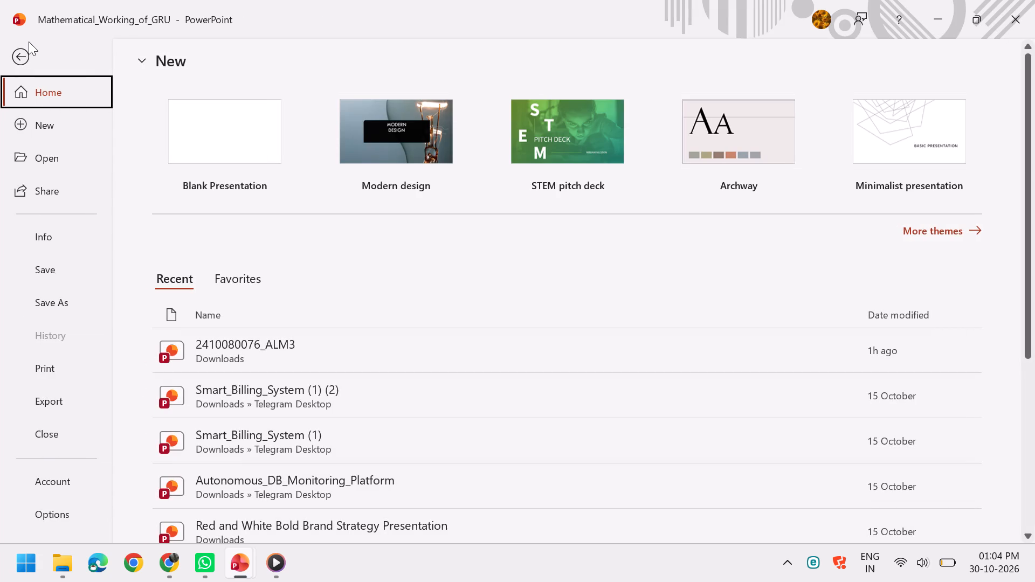
{"action": "left_click", "coordinate": [20, 53]}
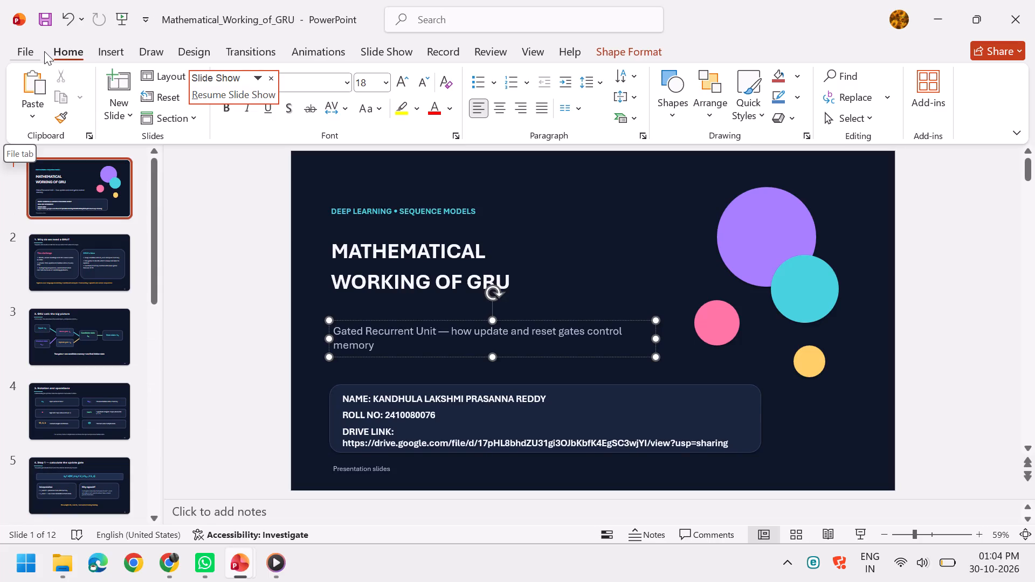
{"action": "left_click", "coordinate": [19, 56]}
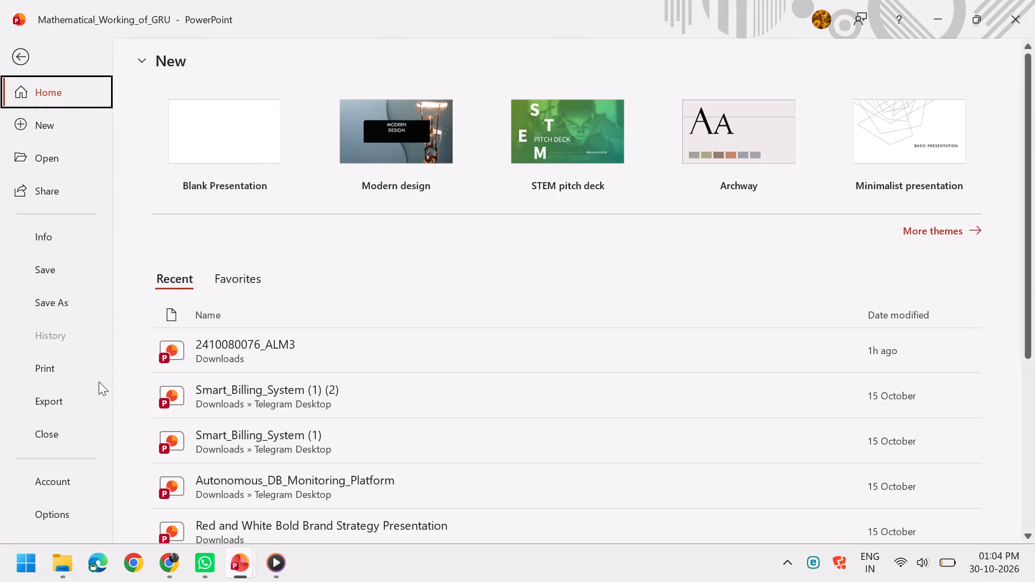
{"action": "left_click", "coordinate": [62, 301]}
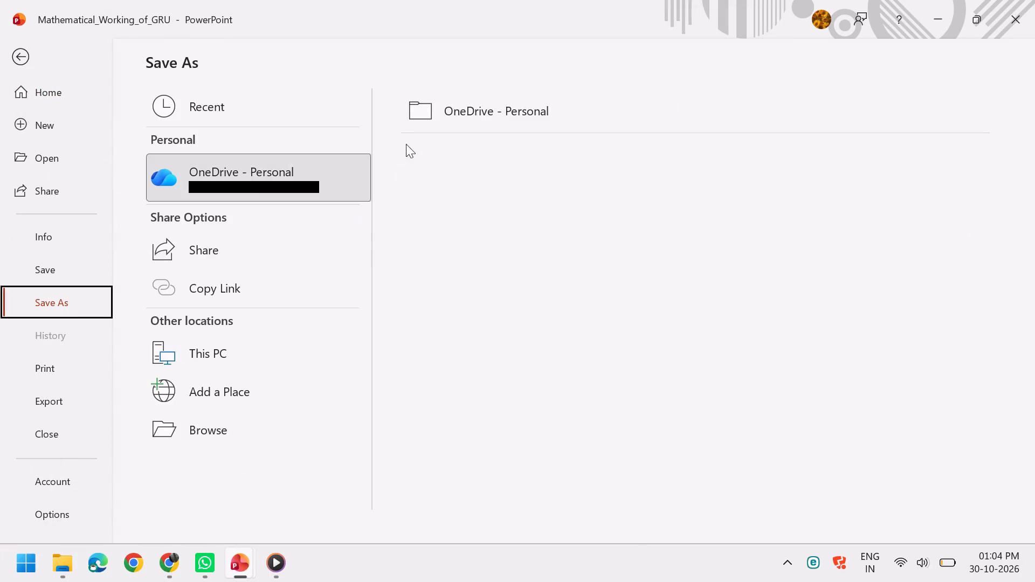
{"action": "left_click", "coordinate": [286, 348]}
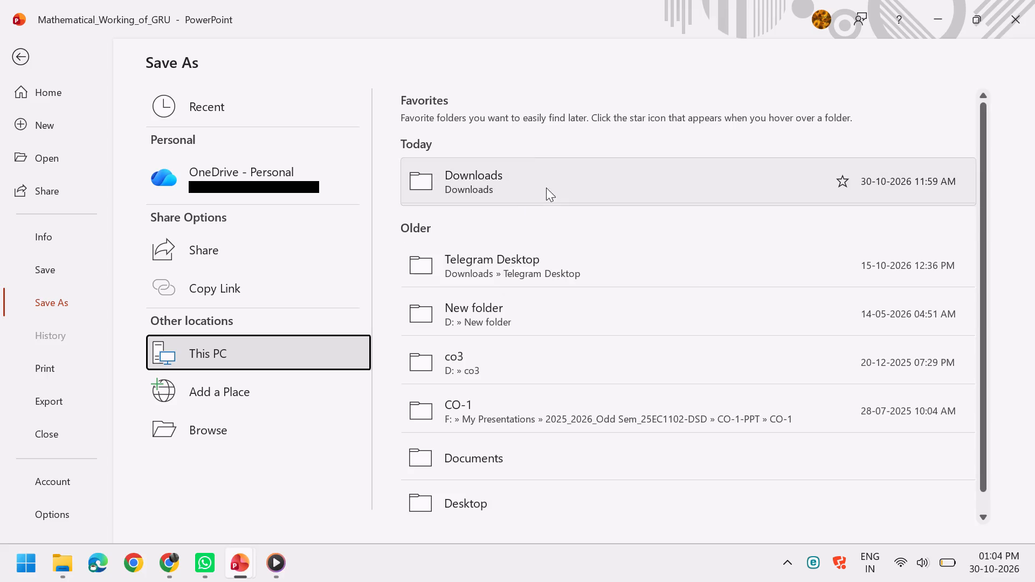
{"action": "left_click", "coordinate": [513, 183]}
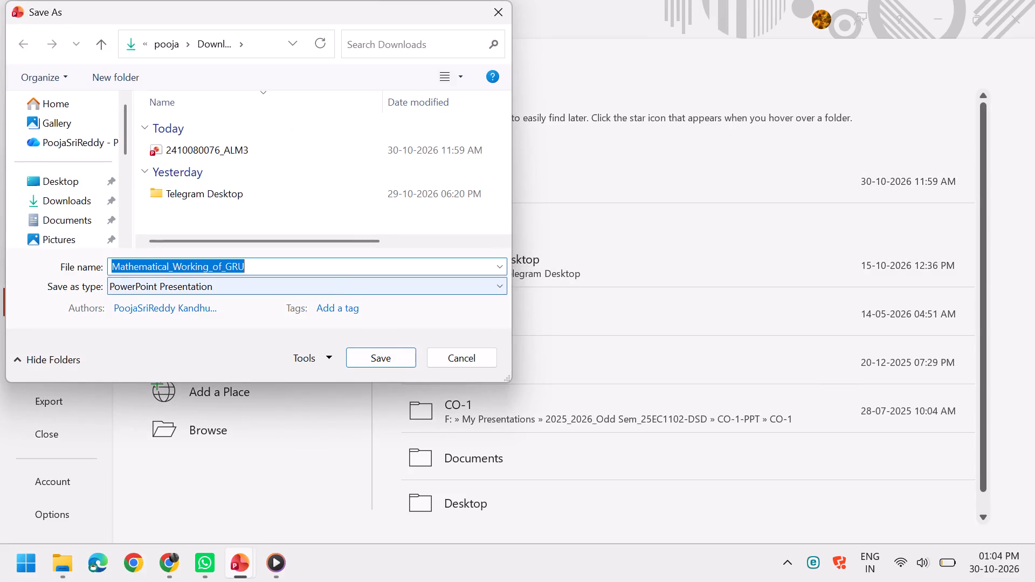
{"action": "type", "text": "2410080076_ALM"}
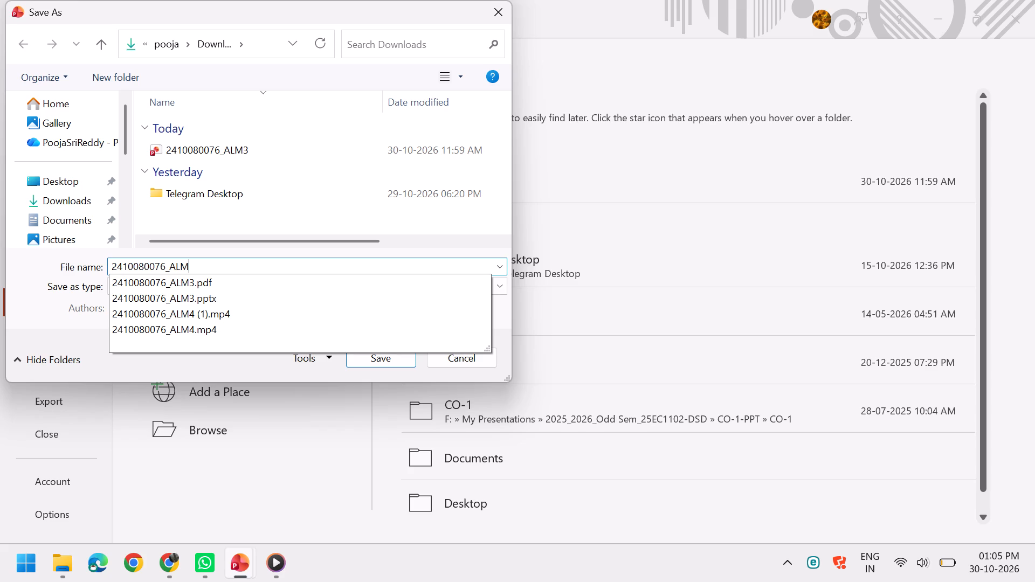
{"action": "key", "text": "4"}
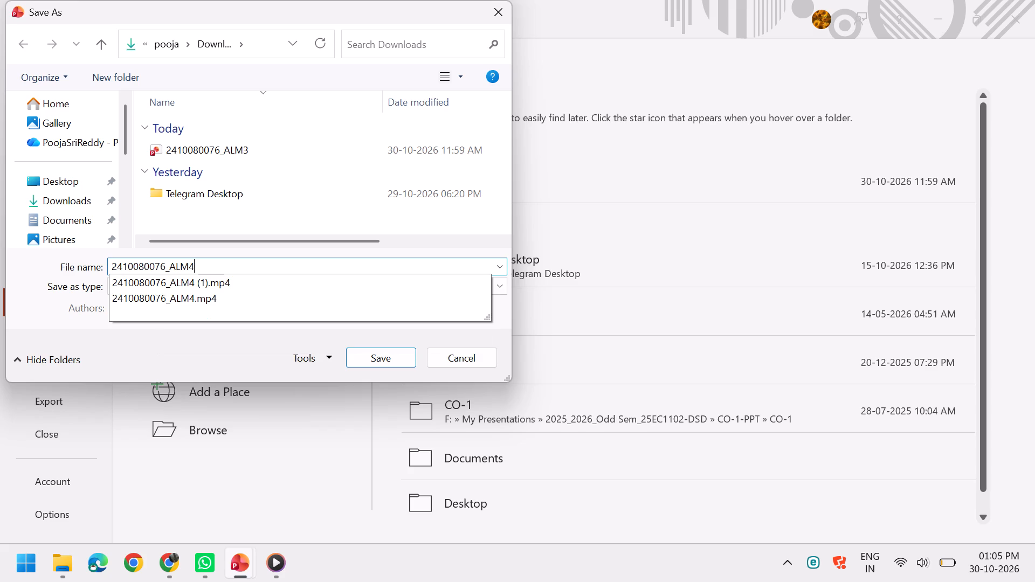
{"action": "left_click", "coordinate": [40, 287]}
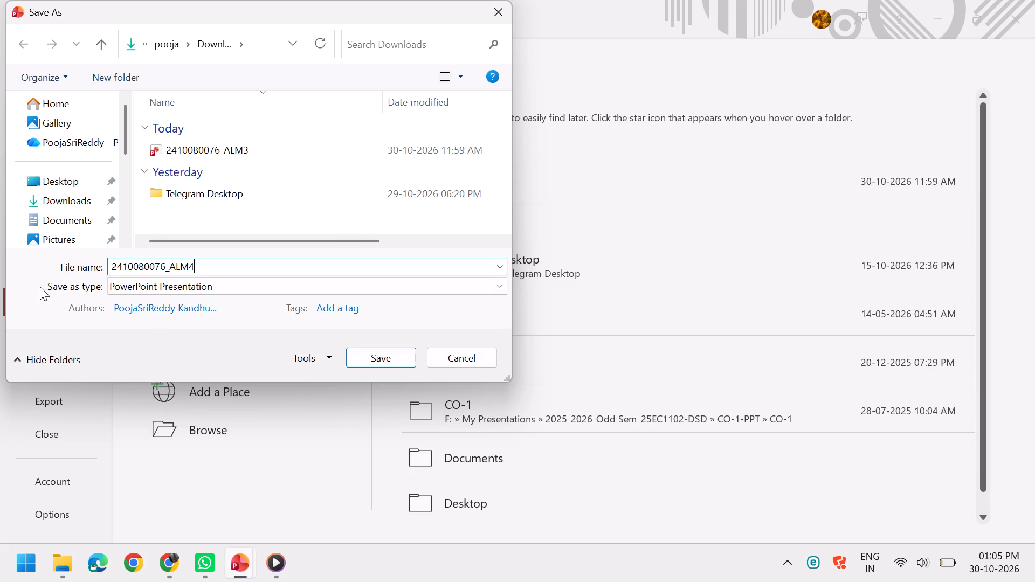
{"action": "left_click", "coordinate": [150, 289]}
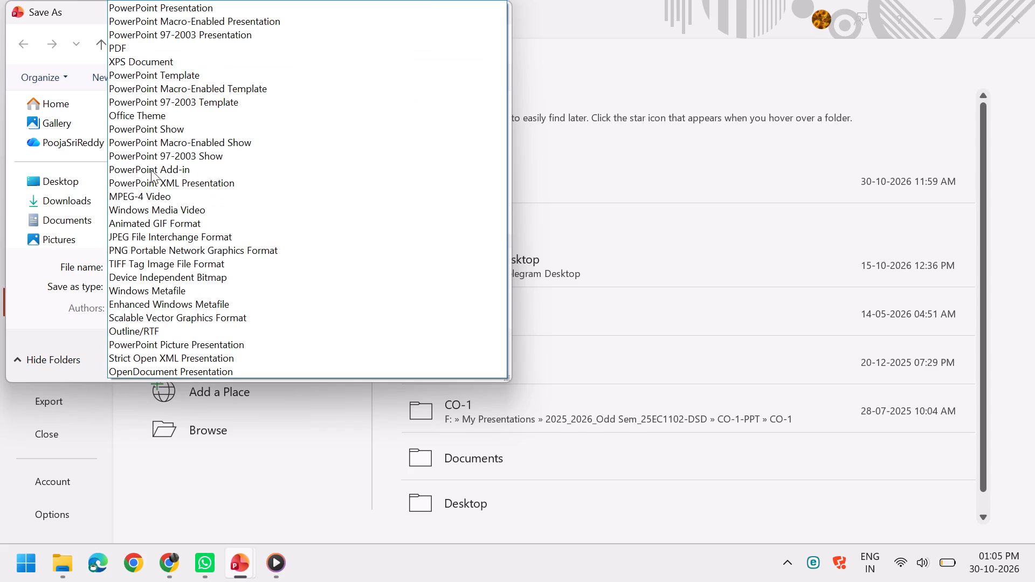
{"action": "left_click", "coordinate": [119, 48]}
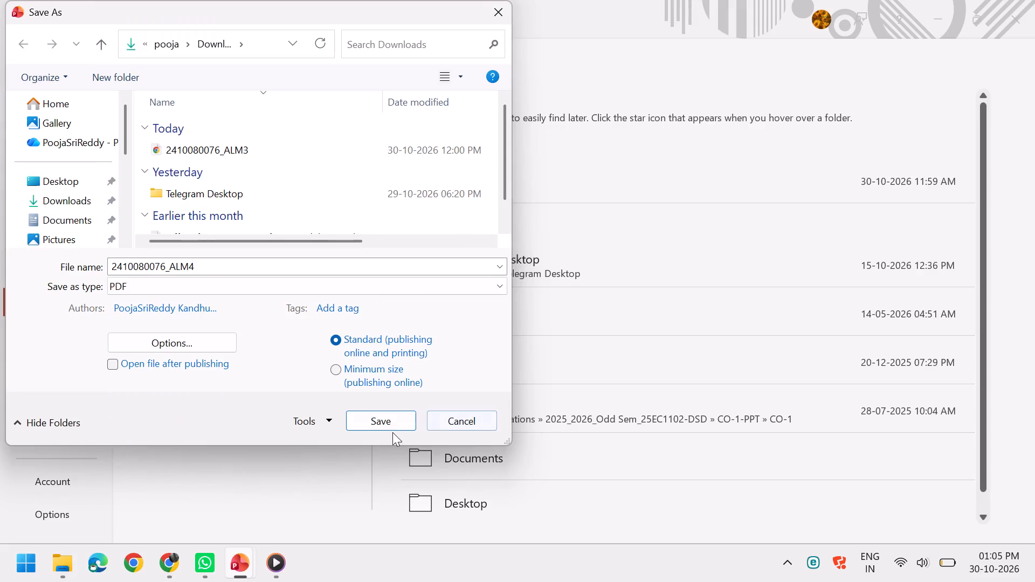
{"action": "left_click", "coordinate": [384, 419]}
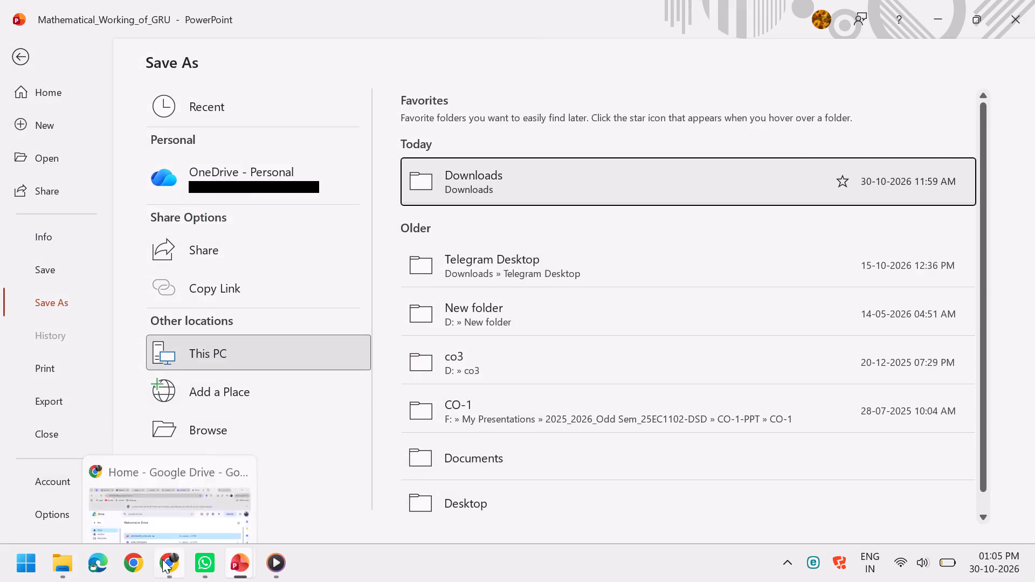
Switch to Chrome and start a new submission for the ALM-4 assignment on the LMS.
{"action": "left_click", "coordinate": [162, 503]}
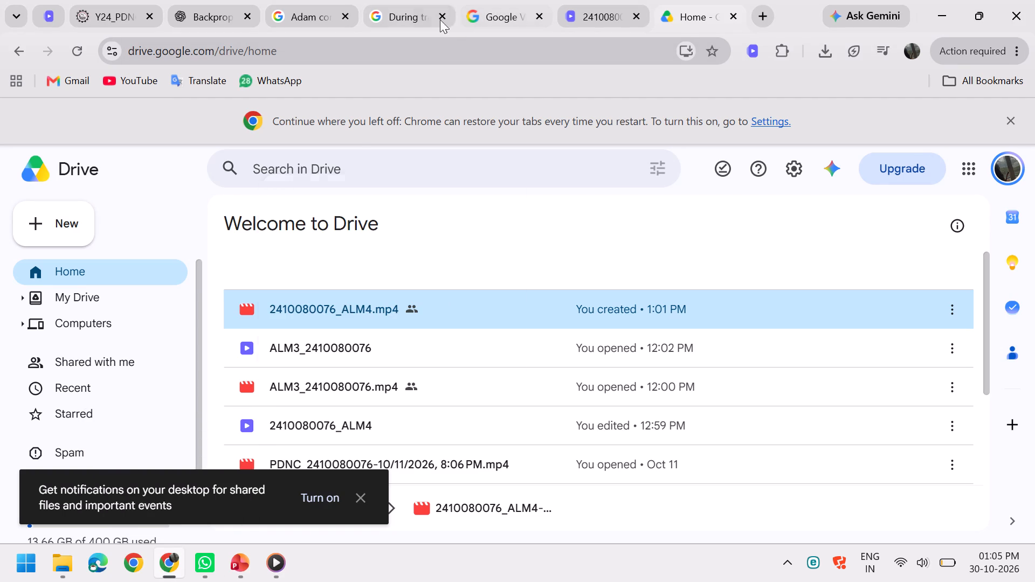
{"action": "left_click", "coordinate": [192, 8]}
{"action": "left_click", "coordinate": [110, 0]}
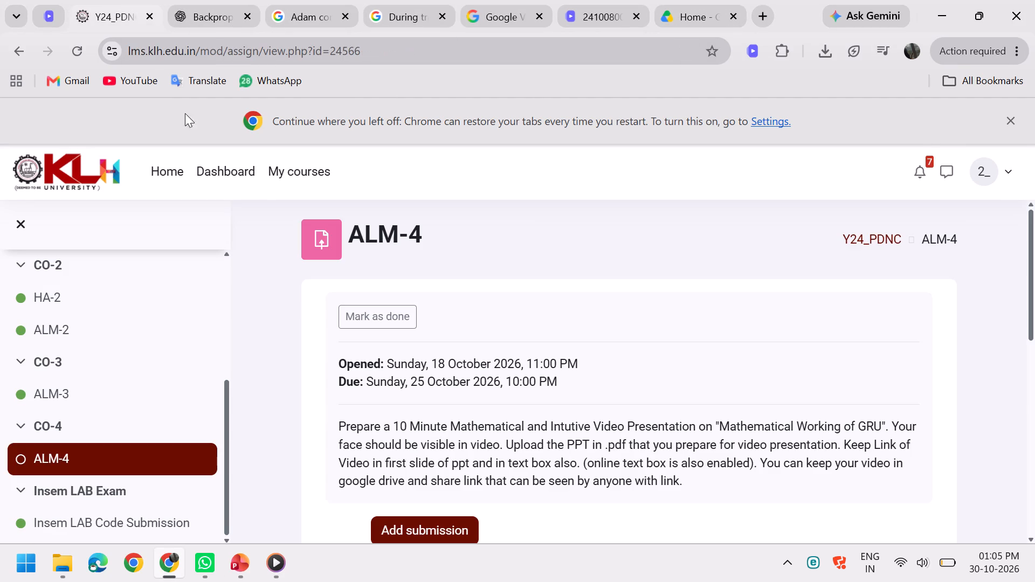
{"action": "left_click", "coordinate": [458, 525]}
Upload the ALM4 PDF from Downloads as the file submission and save the submission.
{"action": "scroll", "coordinate": [495, 483], "scroll_direction": "down", "scroll_amount": 1}
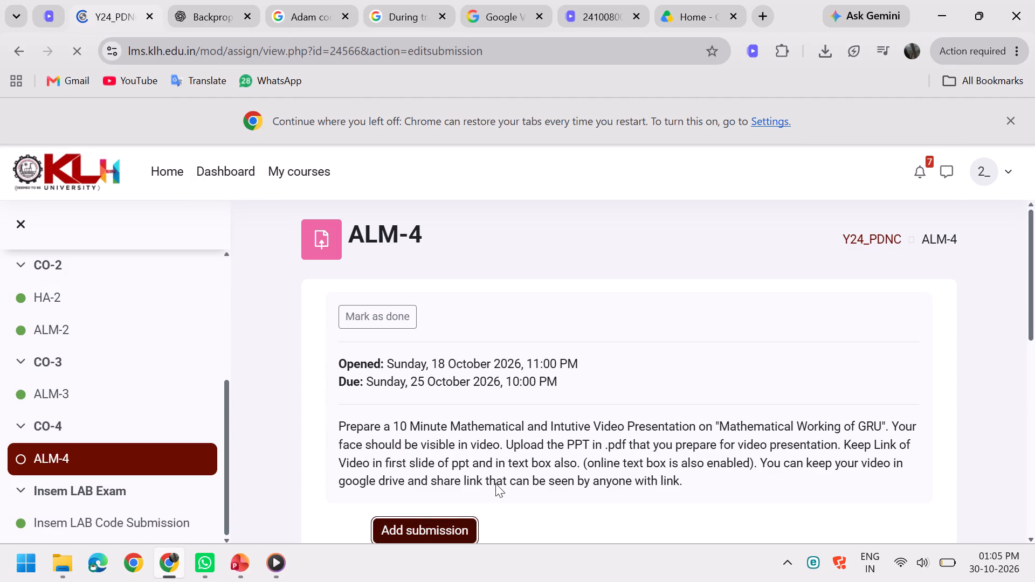
{"action": "scroll", "coordinate": [503, 474], "scroll_direction": "down", "scroll_amount": 5}
{"action": "scroll", "coordinate": [578, 400], "scroll_direction": "up", "scroll_amount": 2}
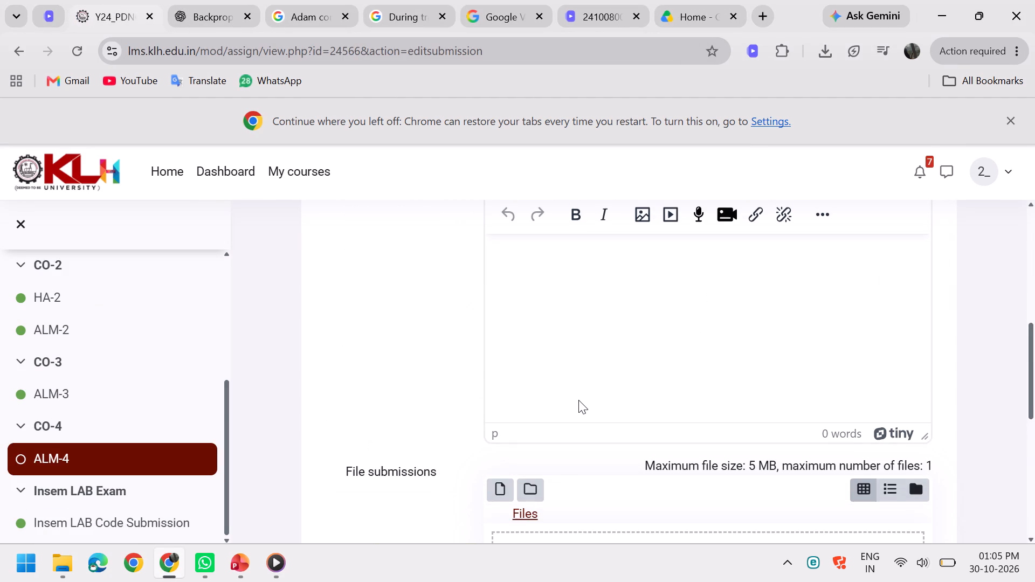
{"action": "scroll", "coordinate": [579, 400], "scroll_direction": "down", "scroll_amount": 1}
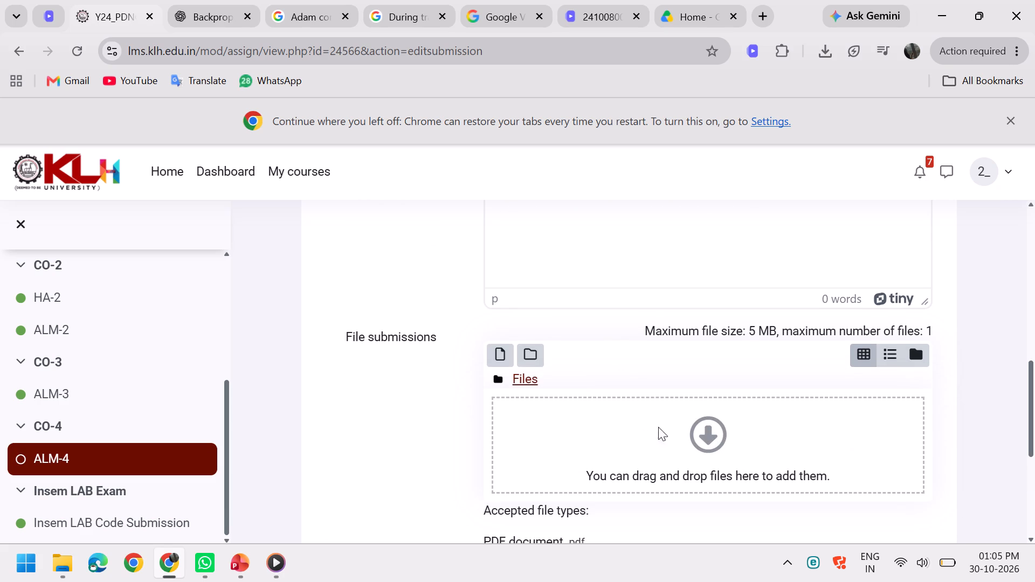
{"action": "left_click", "coordinate": [701, 434]}
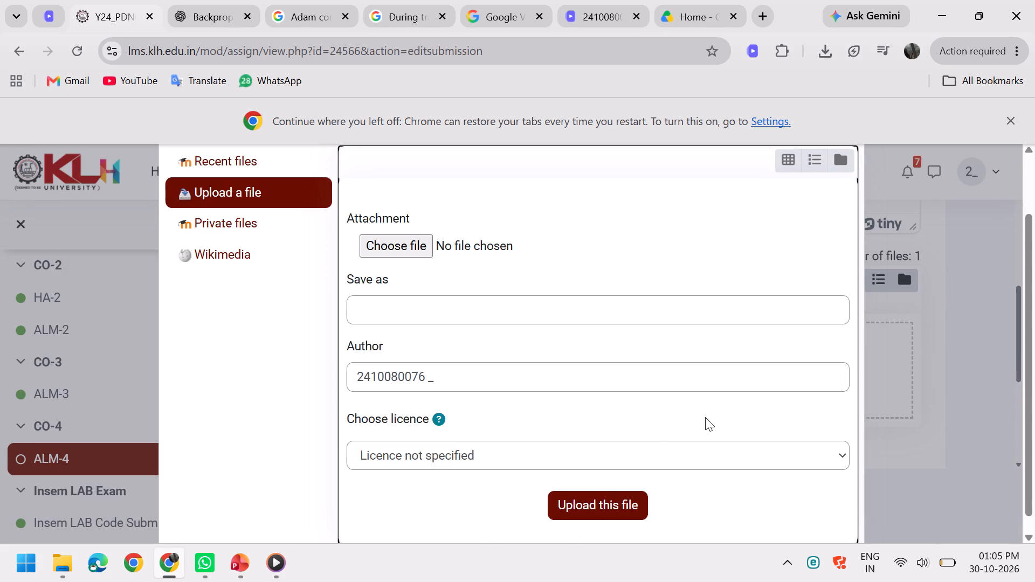
{"action": "left_click", "coordinate": [410, 241]}
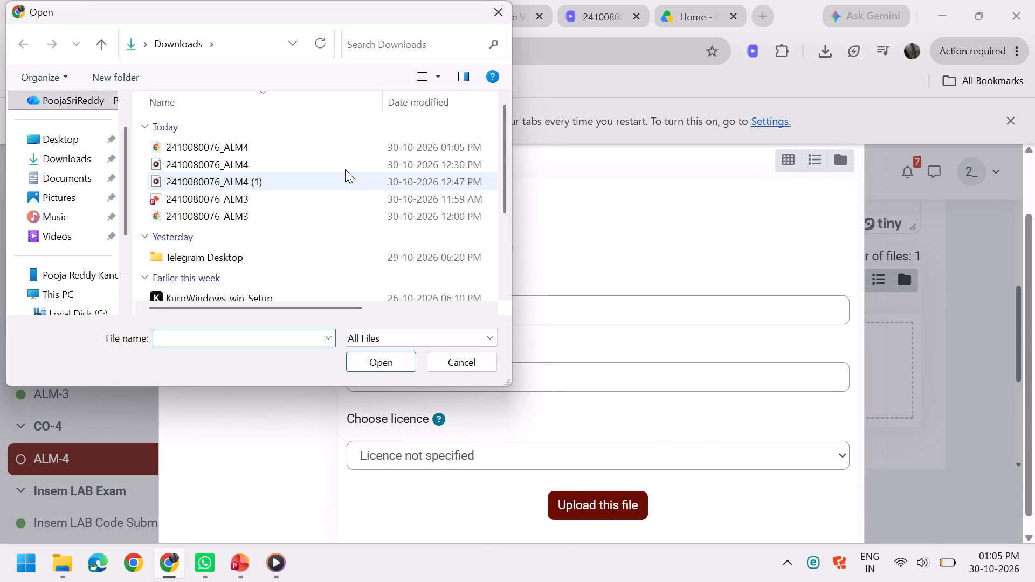
{"action": "left_click", "coordinate": [358, 152]}
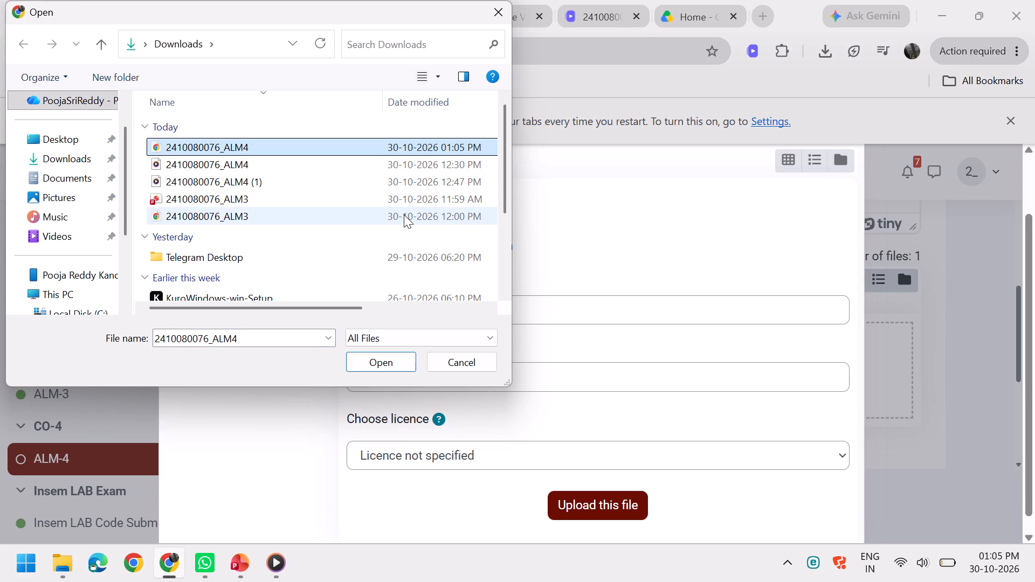
{"action": "left_click", "coordinate": [371, 362]}
{"action": "left_click", "coordinate": [371, 362]}
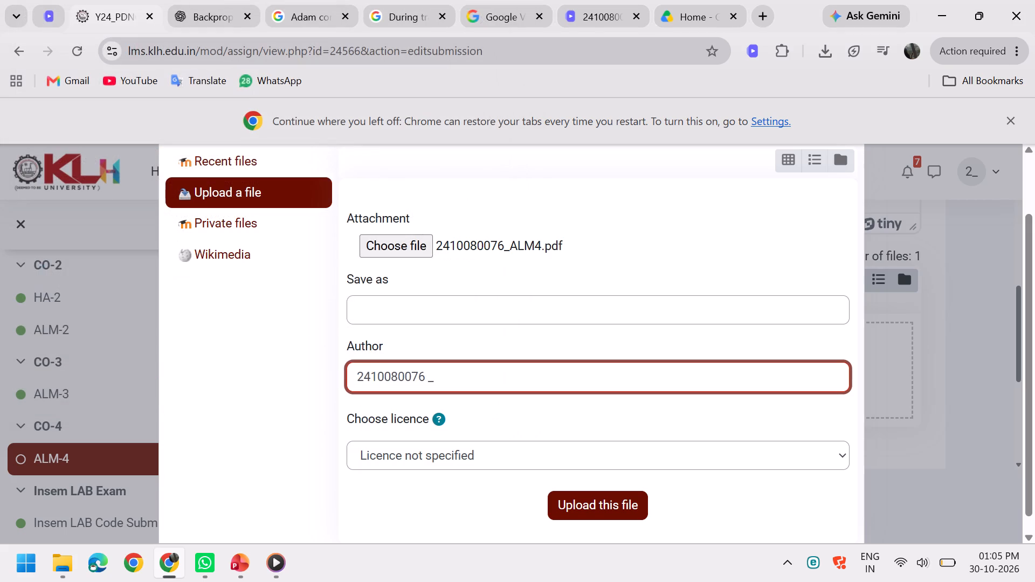
{"action": "left_click", "coordinate": [603, 505]}
{"action": "scroll", "coordinate": [603, 505], "scroll_direction": "down", "scroll_amount": 4}
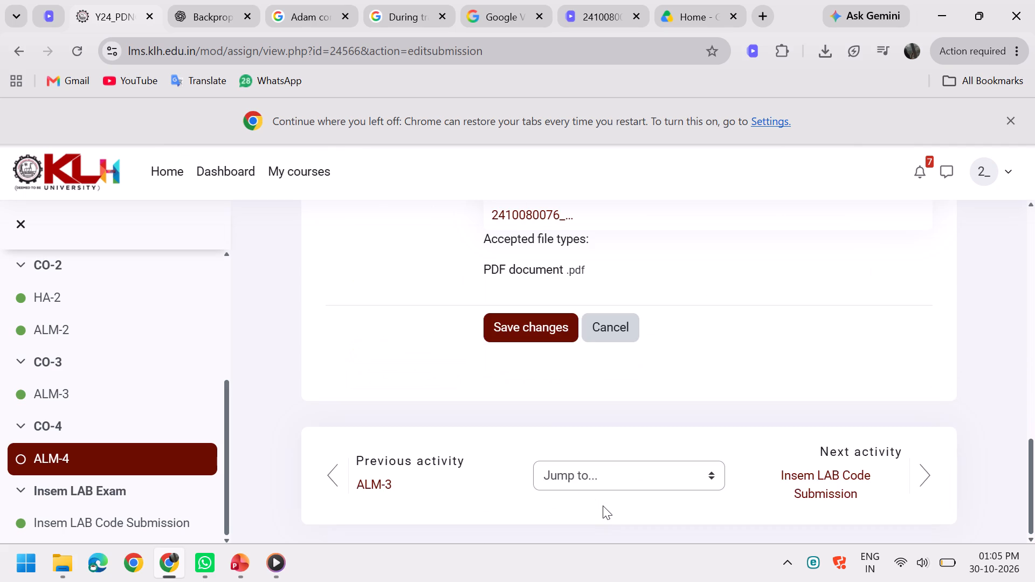
{"action": "left_click", "coordinate": [533, 338]}
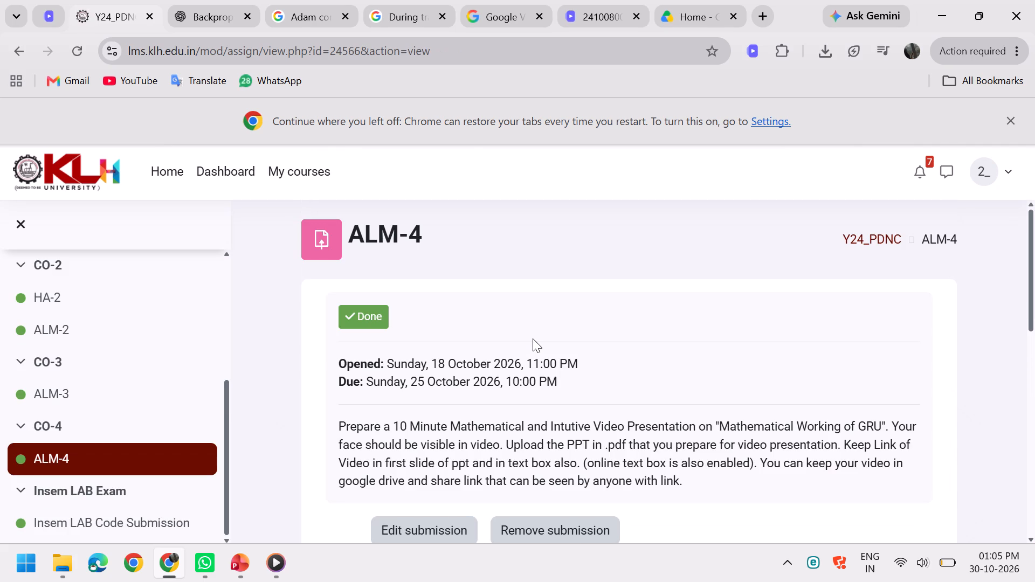
Open the submitted ALM4 PDF from the submission status and look through its pages to the end.
{"action": "scroll", "coordinate": [533, 338], "scroll_direction": "down", "scroll_amount": 5}
{"action": "scroll", "coordinate": [533, 338], "scroll_direction": "up", "scroll_amount": 2}
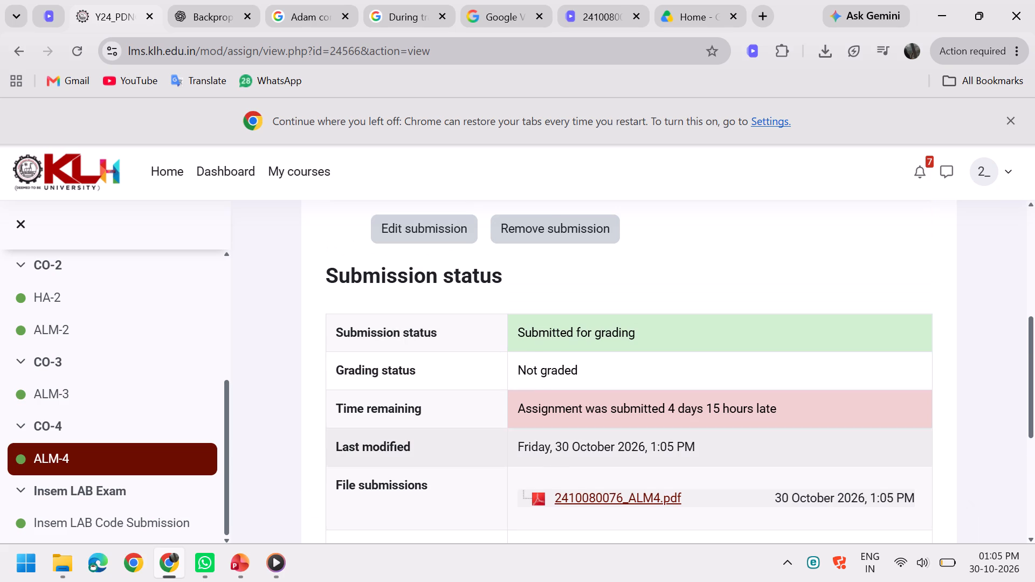
{"action": "left_click", "coordinate": [592, 497]}
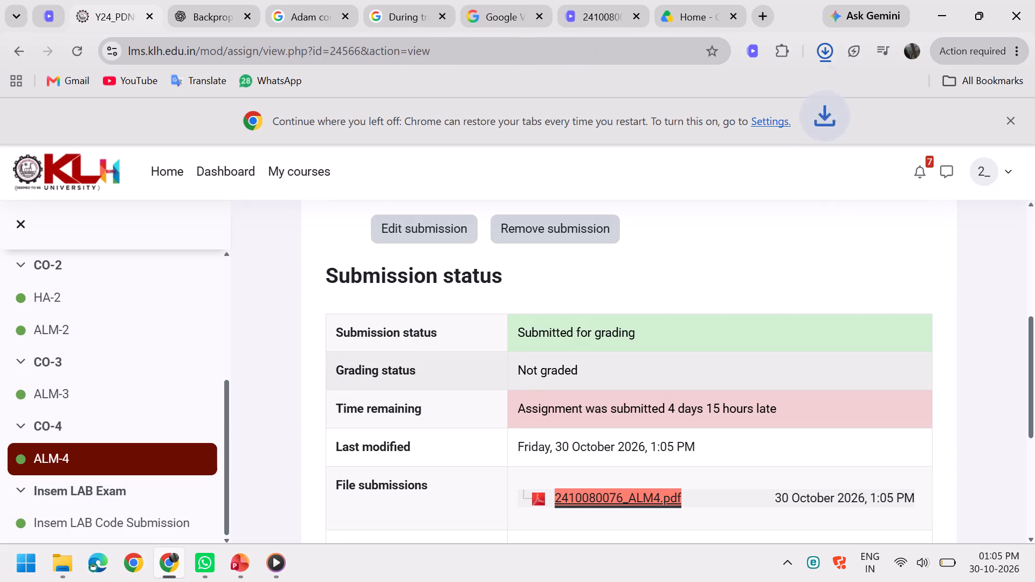
{"action": "left_click", "coordinate": [699, 83]}
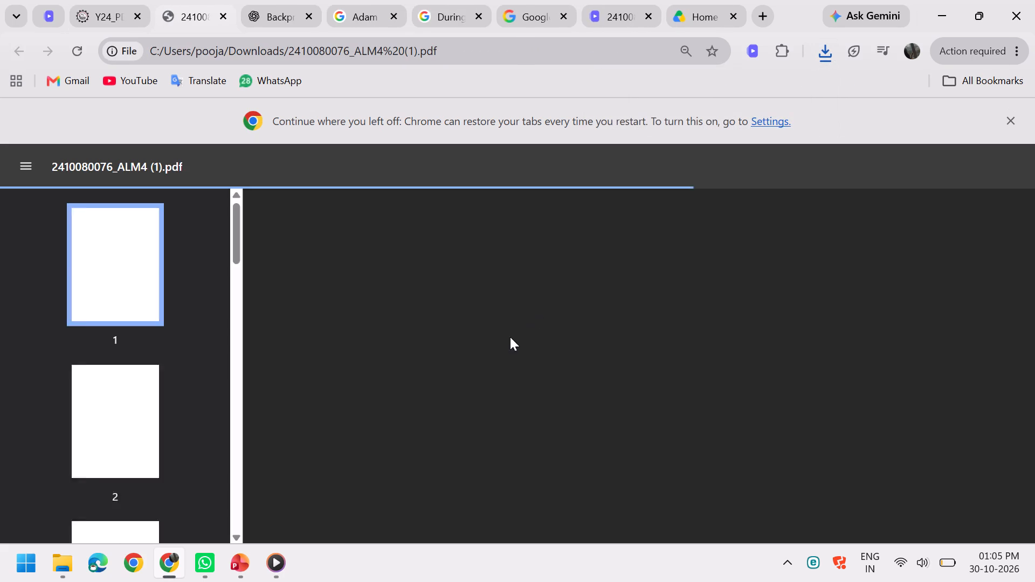
{"action": "scroll", "coordinate": [501, 338], "scroll_direction": "down", "scroll_amount": 9}
{"action": "scroll", "coordinate": [501, 338], "scroll_direction": "down", "scroll_amount": 12}
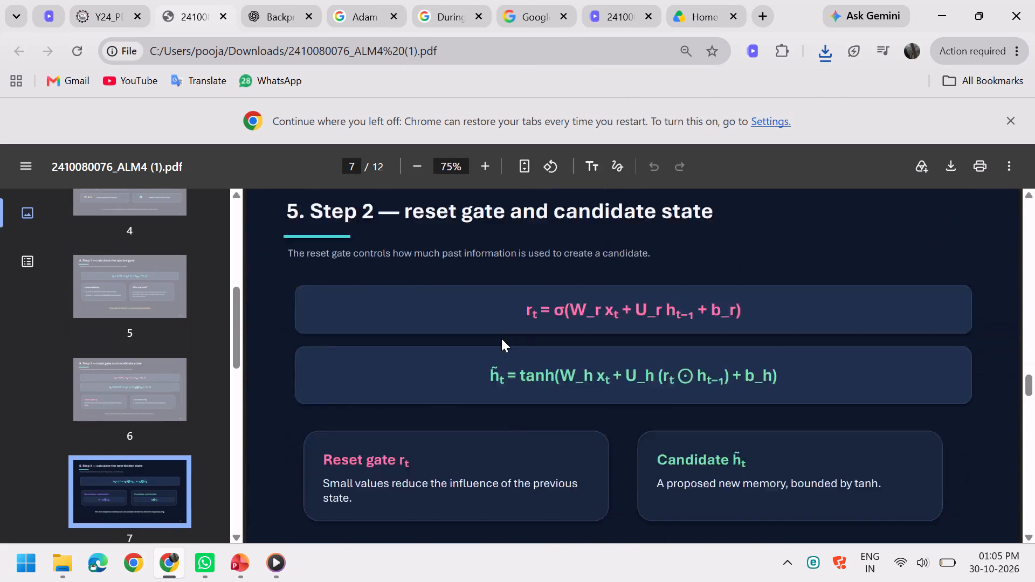
{"action": "scroll", "coordinate": [501, 338], "scroll_direction": "down", "scroll_amount": 5}
{"action": "scroll", "coordinate": [501, 338], "scroll_direction": "down", "scroll_amount": 18}
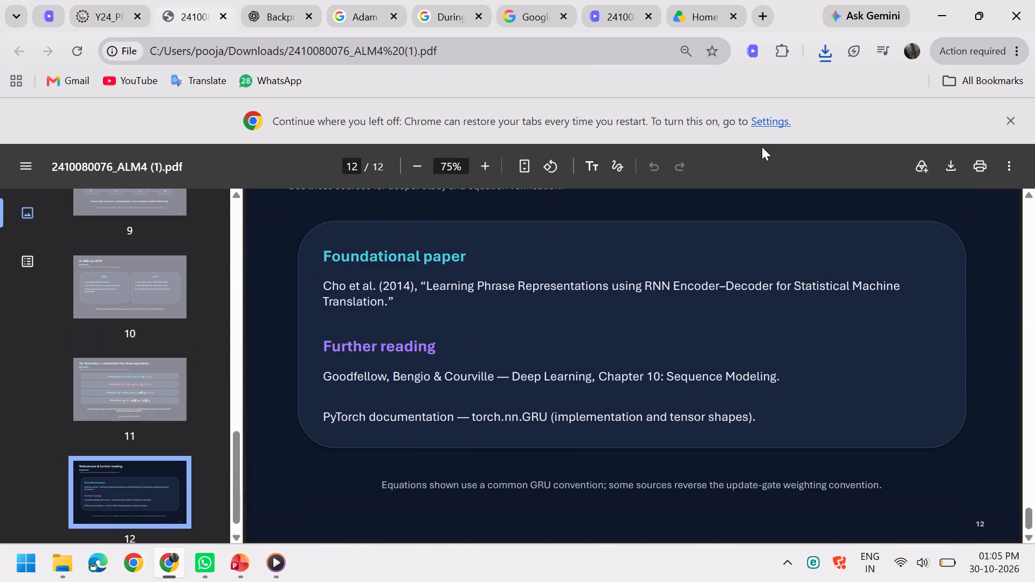
Close the browser window and the Mathematical_Working_of_GRU presentation.
{"action": "left_click", "coordinate": [1015, 8]}
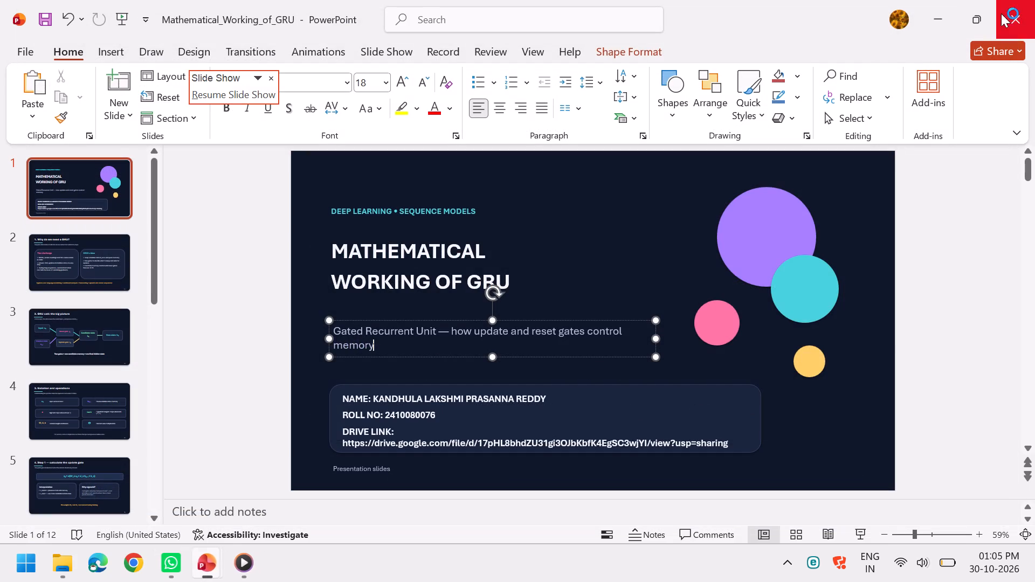
{"action": "left_click", "coordinate": [1034, 0]}
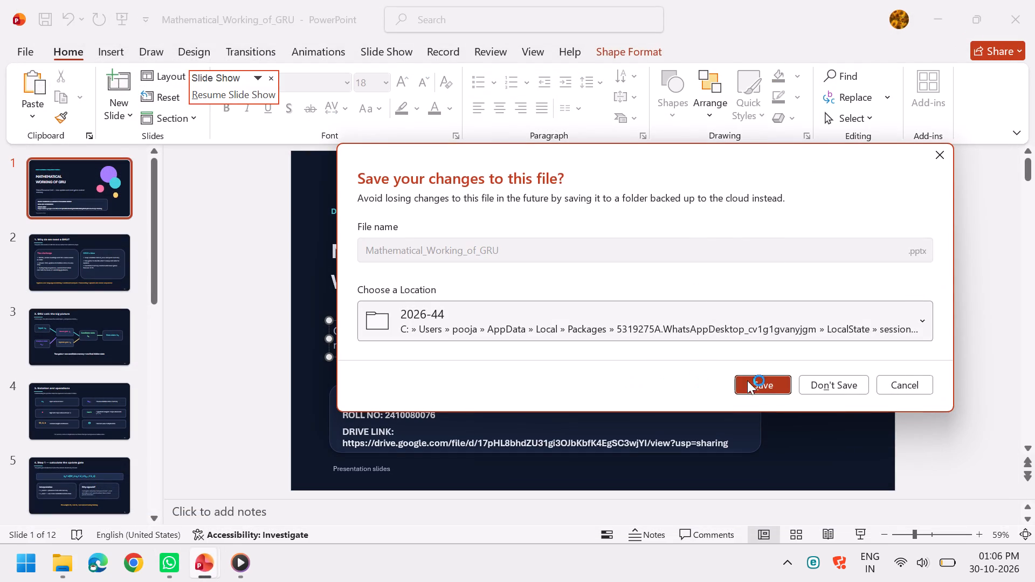
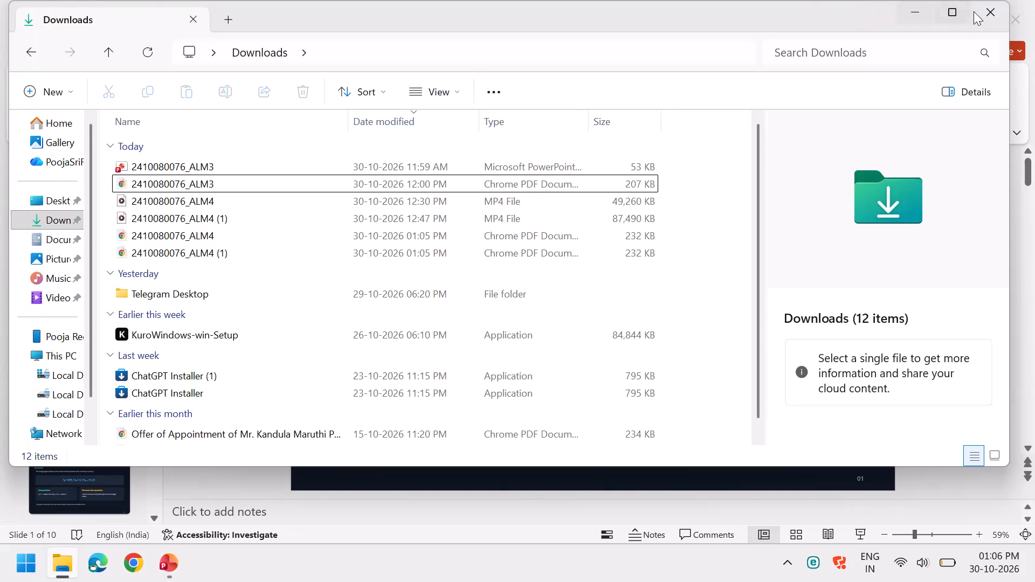
Close the Downloads folder window and the remaining PowerPoint presentation window.
{"action": "left_click", "coordinate": [978, 12]}
{"action": "left_click", "coordinate": [1002, 20]}
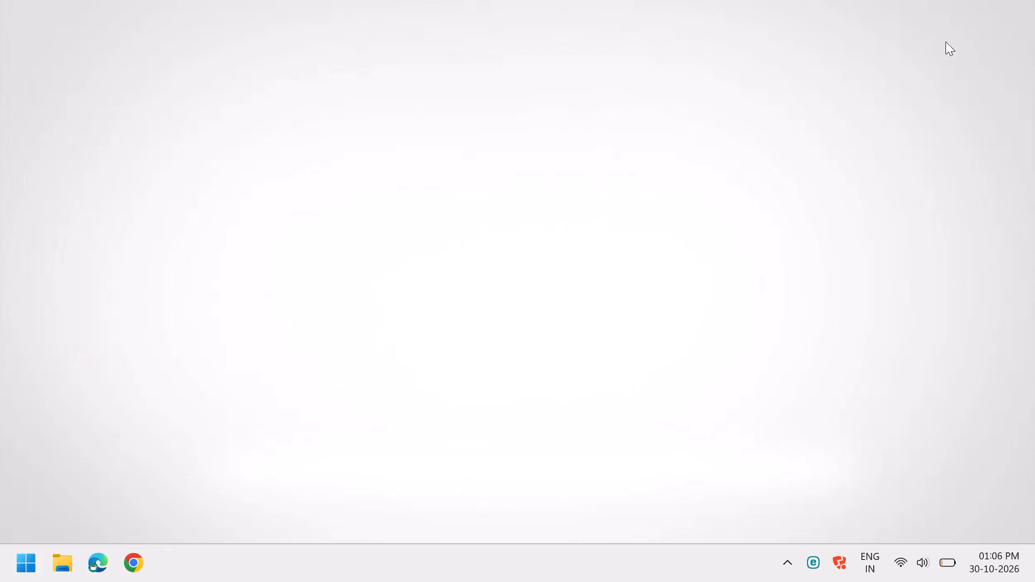
Shut down the computer.
{"action": "left_click", "coordinate": [0, 541]}
{"action": "left_click", "coordinate": [15, 566]}
{"action": "left_click", "coordinate": [482, 501]}
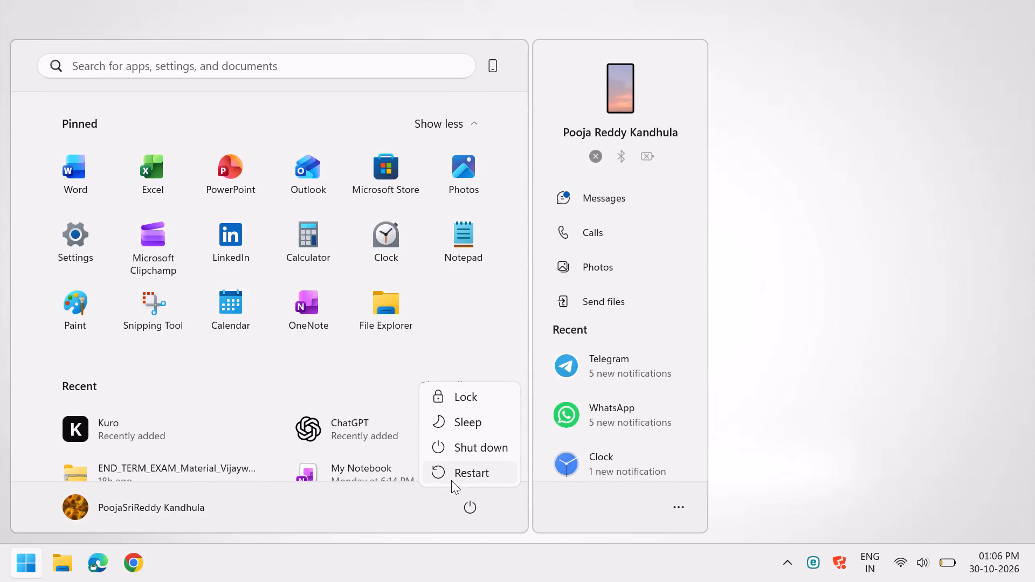
{"action": "left_click", "coordinate": [458, 438]}
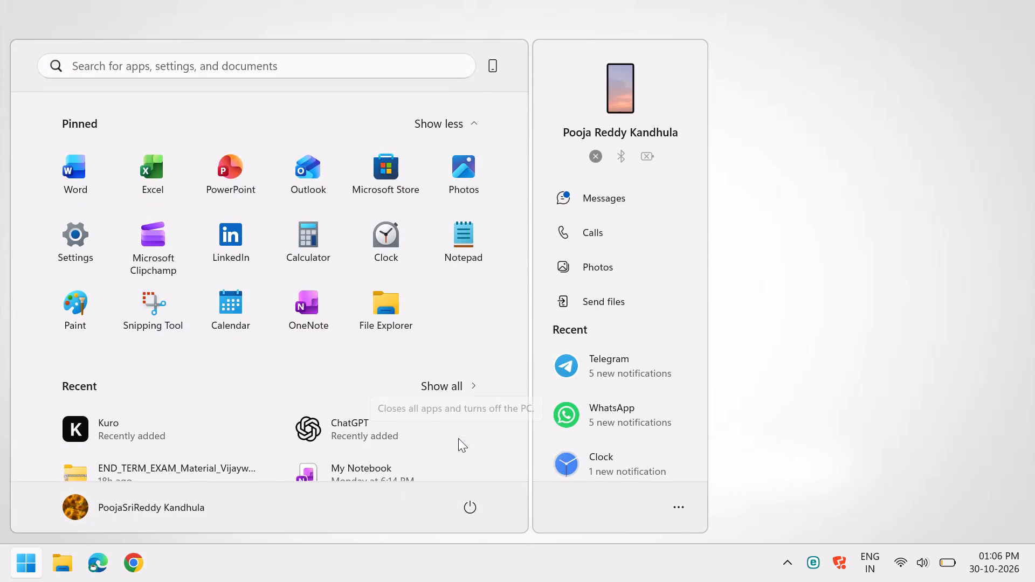